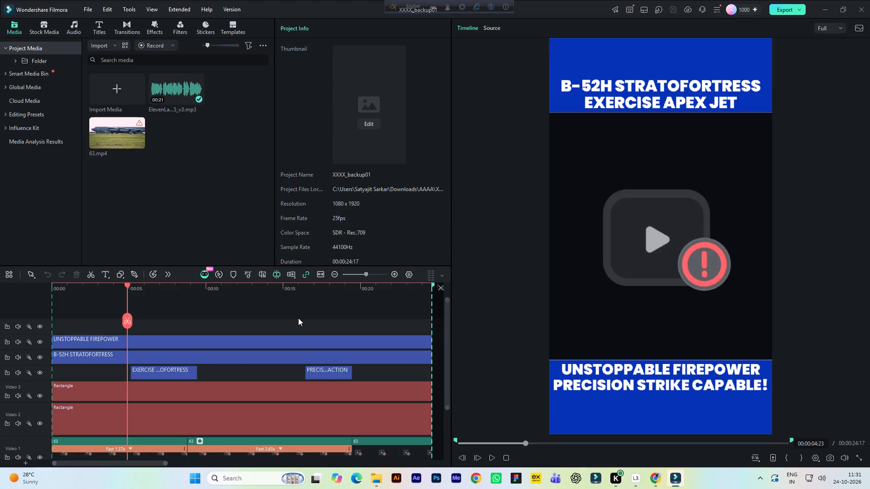
# Delete 63.mp4 and the ElevenLabs MP3 from the project media, including their clips on the timeline.
pyautogui.moveTo(121, 168); pyautogui.dragTo(152, 135)
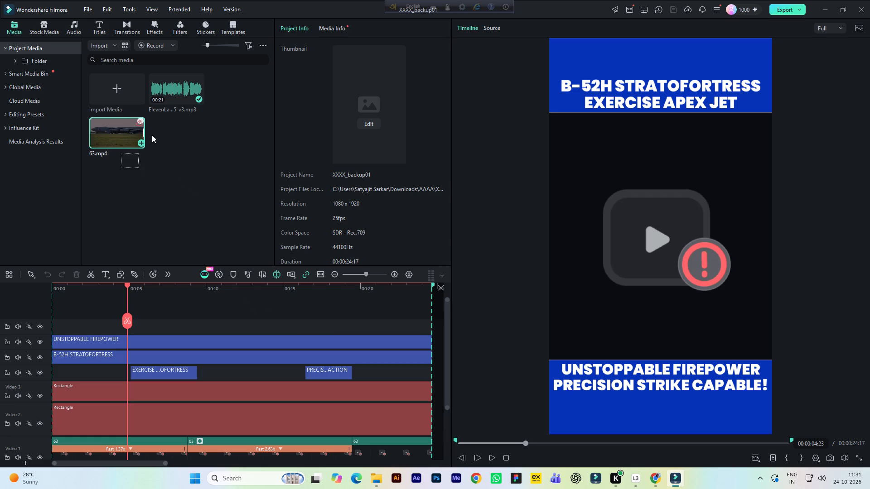
pyautogui.moveTo(152, 135); pyautogui.dragTo(211, 102)
pyautogui.press('Delete')
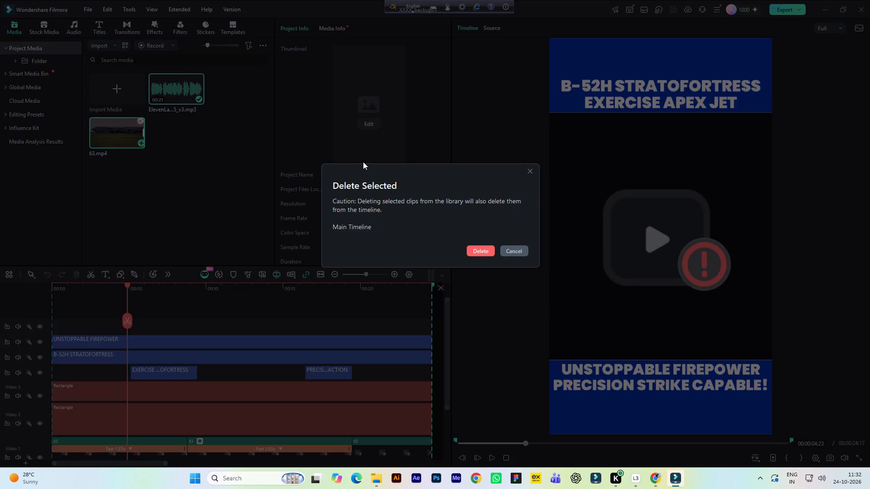
pyautogui.click(477, 251)
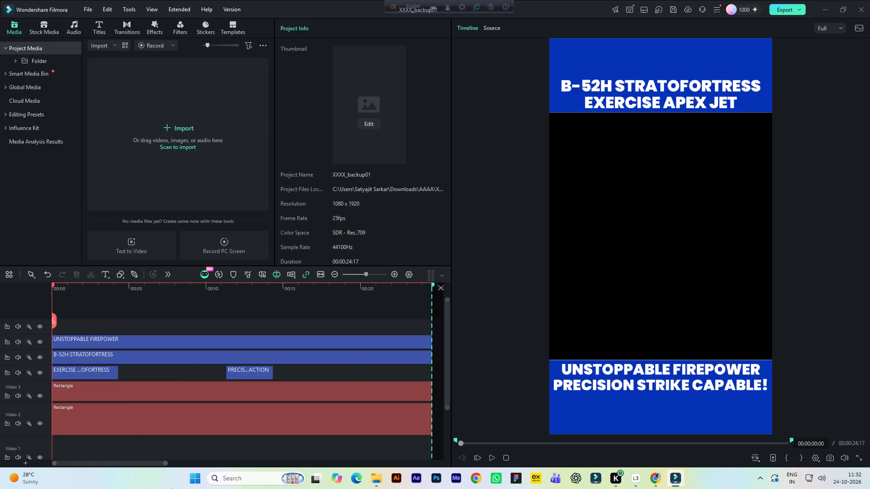
# Connect the Airdopes 181 Pro Bluetooth headset in Windows Settings, and return to the XXXX_backup01 project in Filmora.
pyautogui.doubleClick(190, 479)
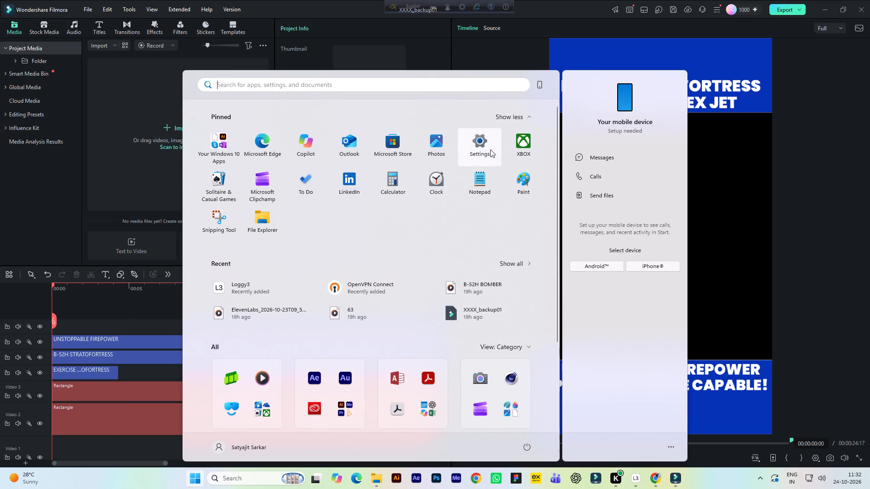
pyautogui.click(485, 146)
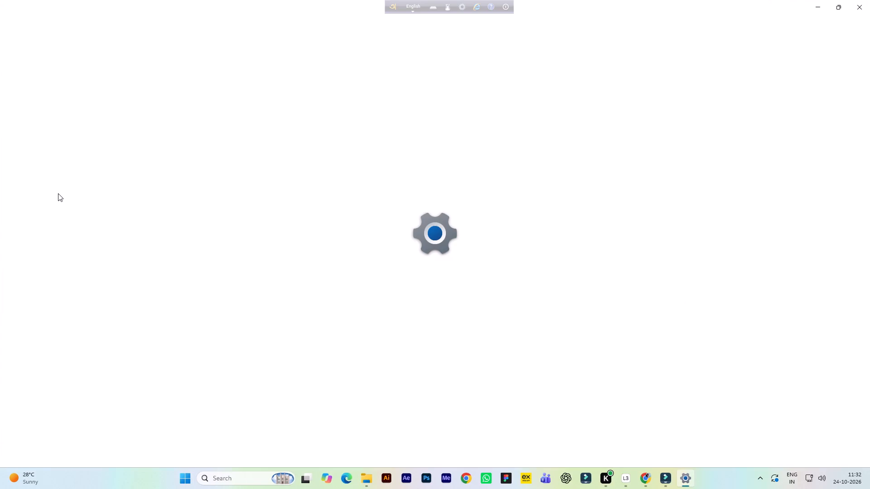
pyautogui.click(63, 109)
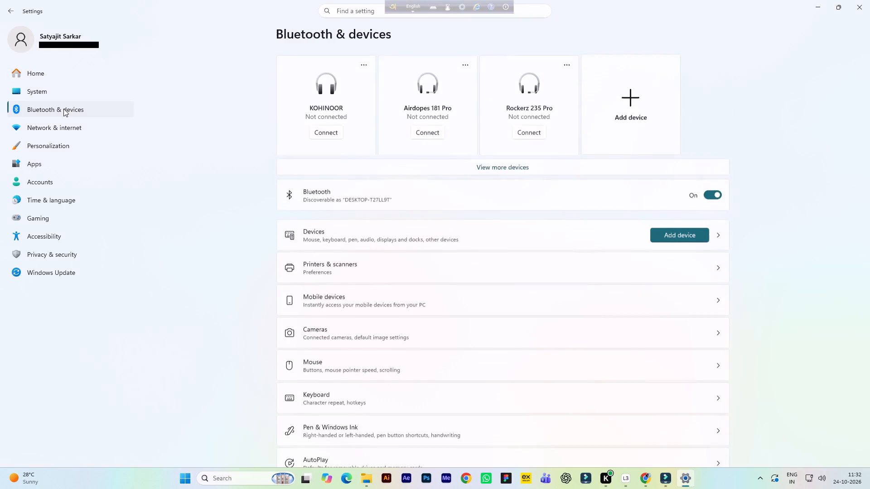
pyautogui.click(431, 128)
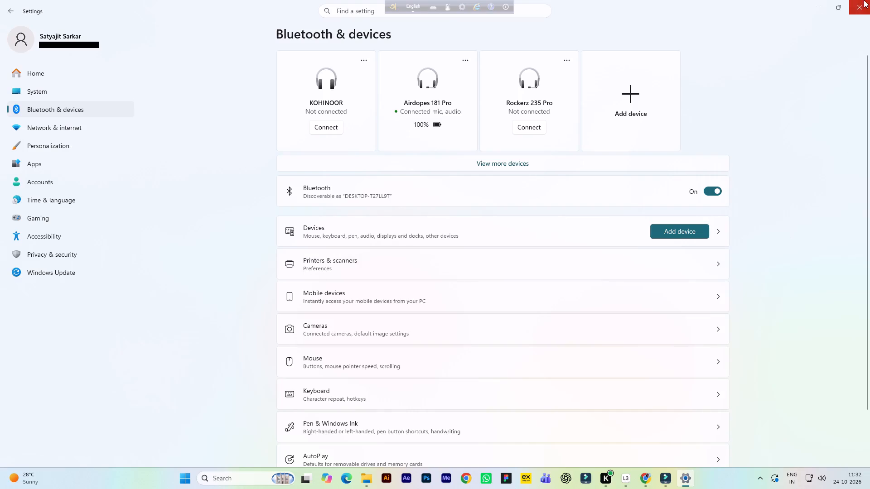
pyautogui.click(814, 6)
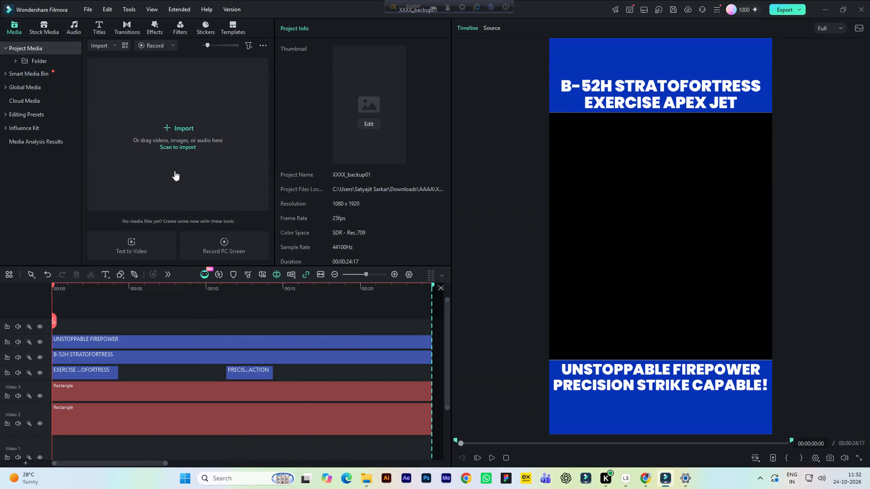
# Import the video file 64 from the Pre folder into the project media.
pyautogui.click(172, 128)
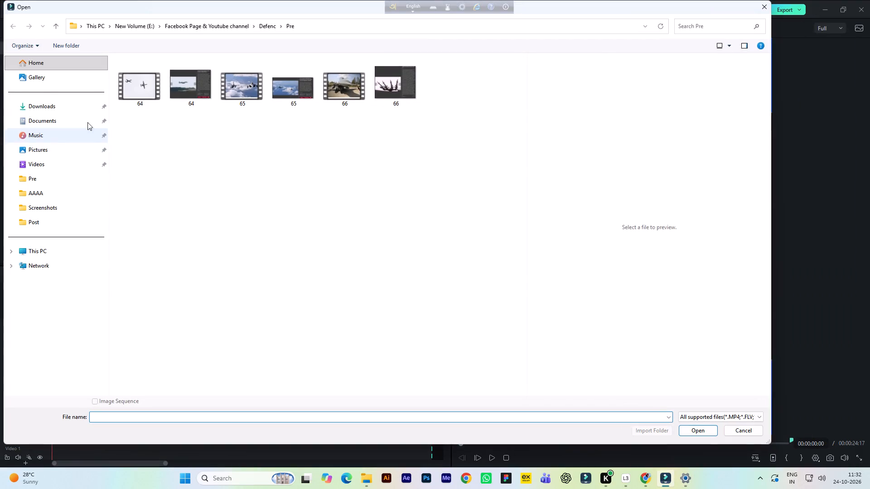
pyautogui.click(152, 96)
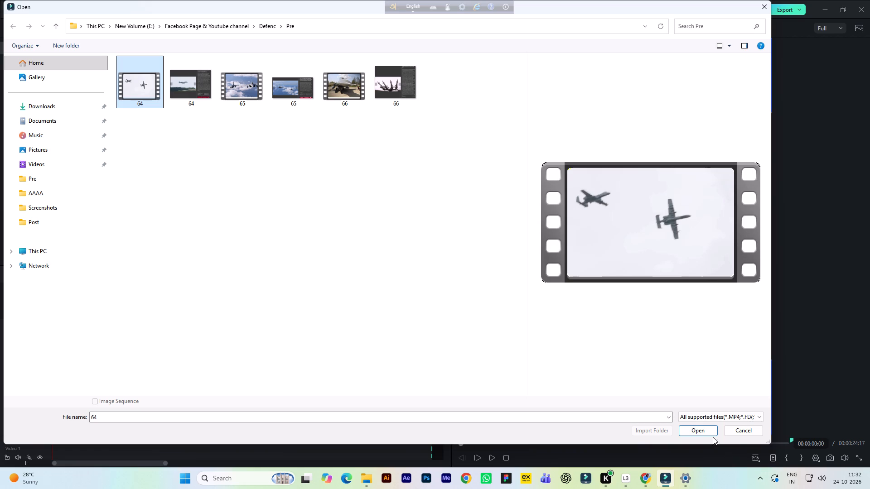
pyautogui.click(707, 429)
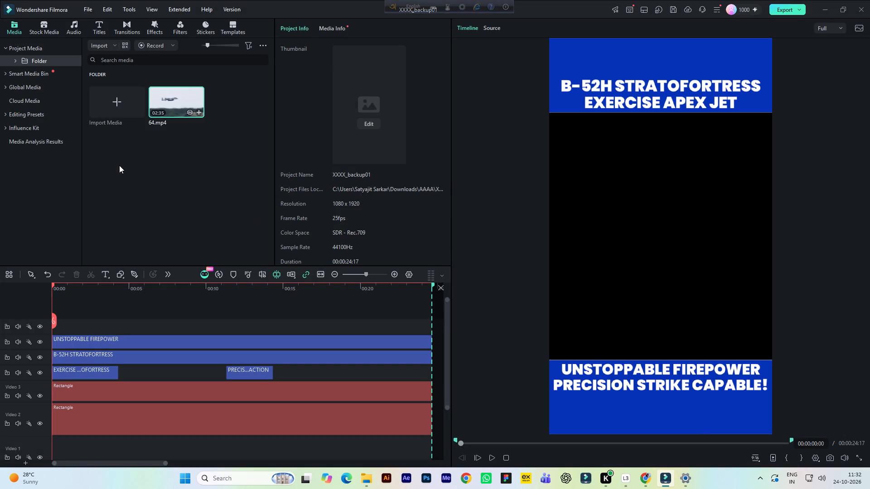
# Play the opening seconds of 64.mp4 in the source preview and check the system volume.
pyautogui.click(165, 99)
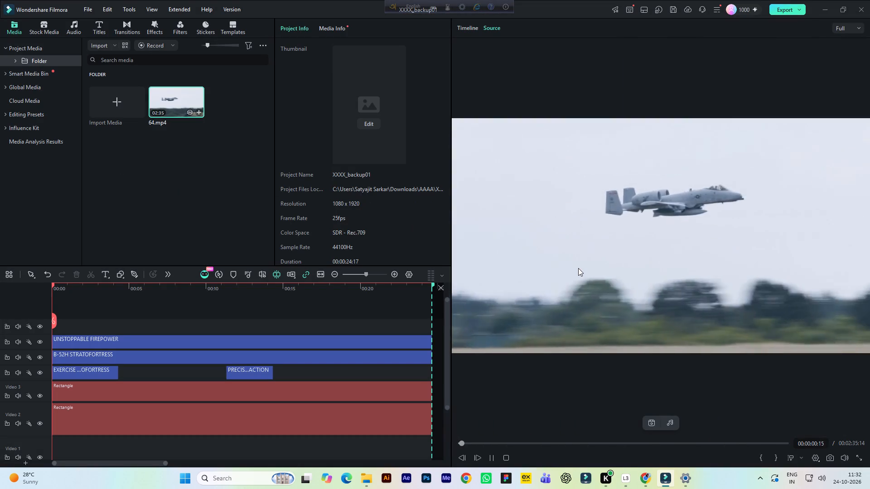
pyautogui.press('space')
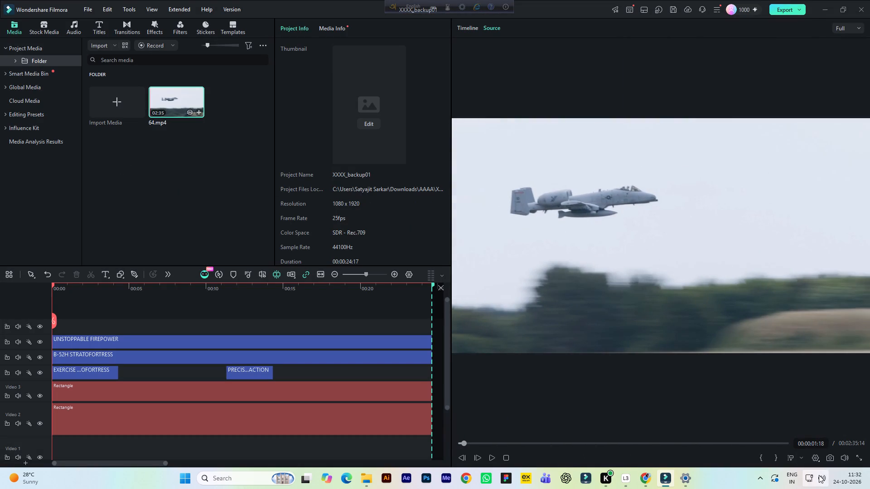
pyautogui.click(819, 475)
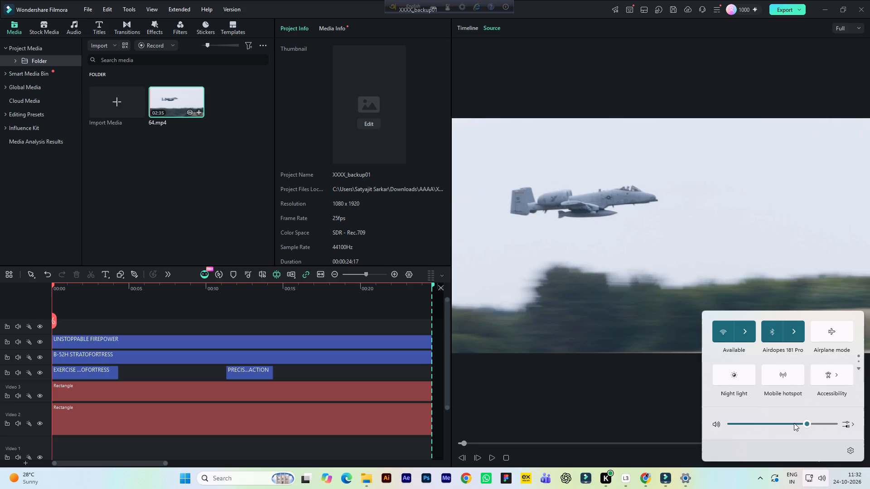
pyautogui.click(580, 303)
pyautogui.click(580, 303)
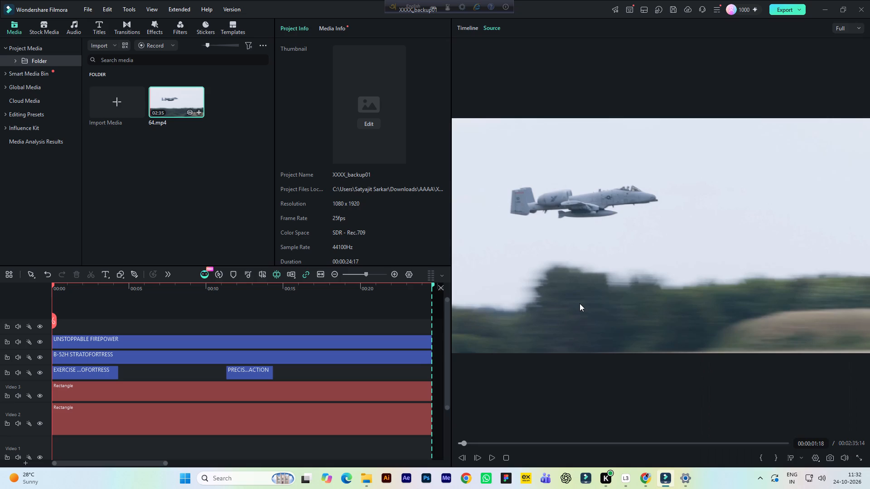
pyautogui.click(490, 459)
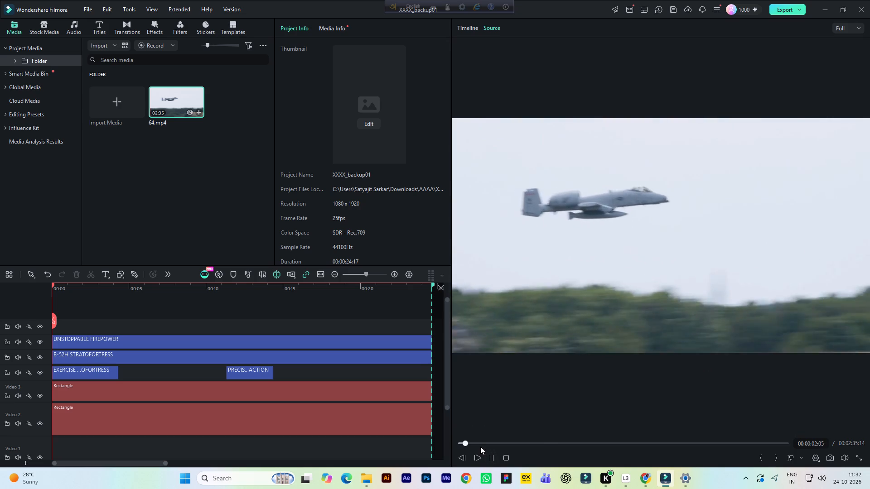
pyautogui.keyDown('ctrl'); pyautogui.scroll(-1, 637, 301); pyautogui.keyUp('ctrl')
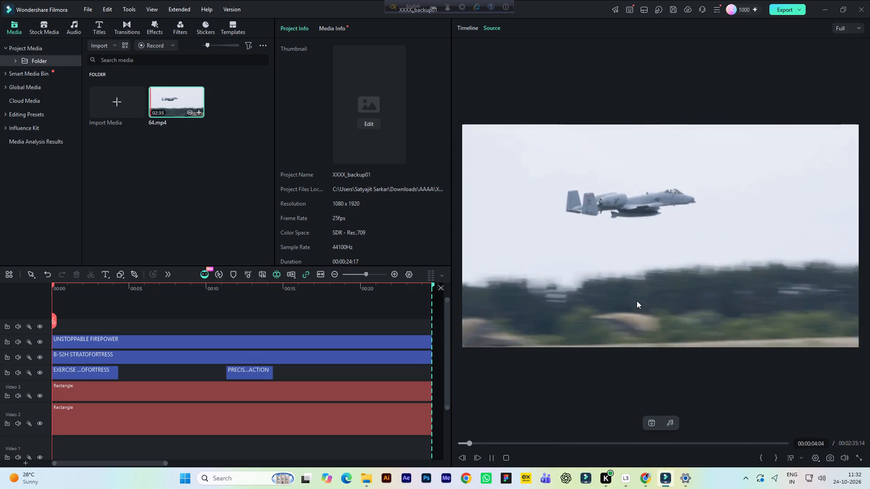
pyautogui.press('space')
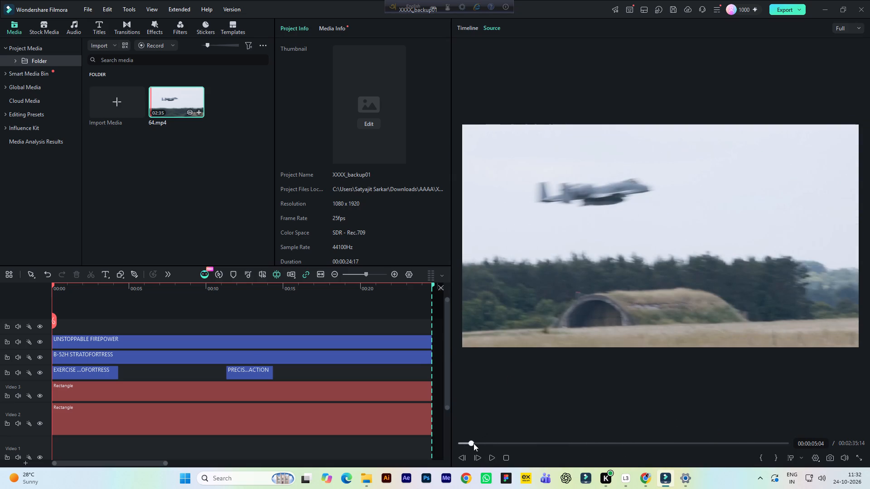
# Mark the source range of 64.mp4 from the clip's start to 00:00:05:06, just before the shot changes.
pyautogui.moveTo(474, 443); pyautogui.dragTo(436, 441)
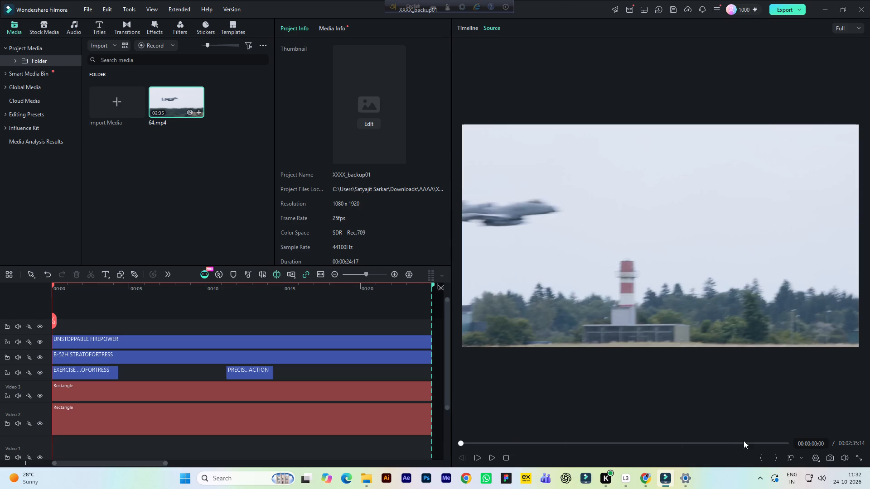
pyautogui.click(759, 460)
pyautogui.press('space')
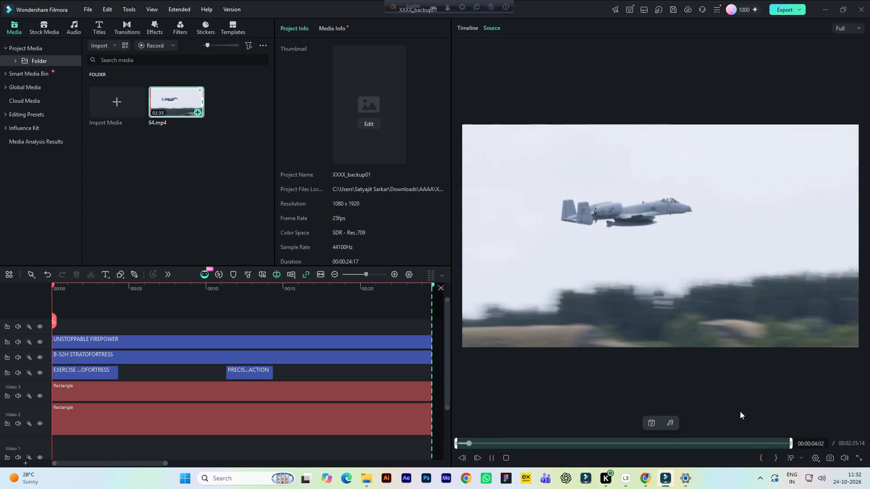
pyautogui.press('space')
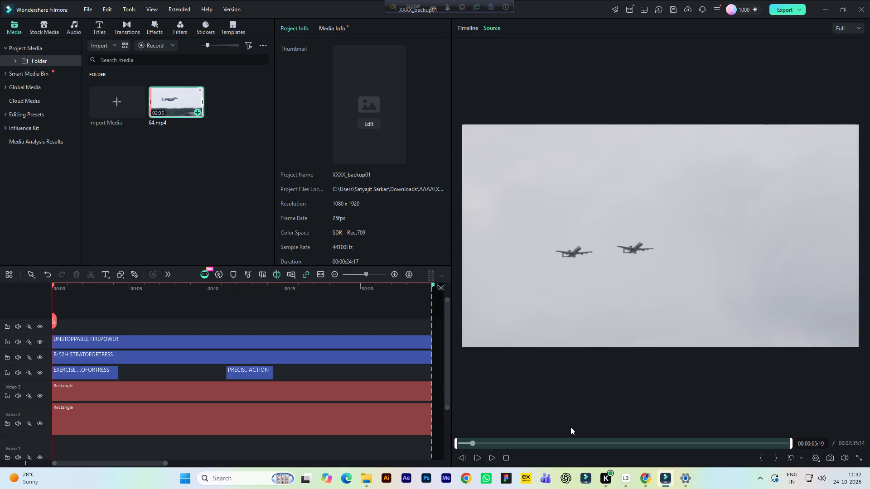
pyautogui.click(472, 445)
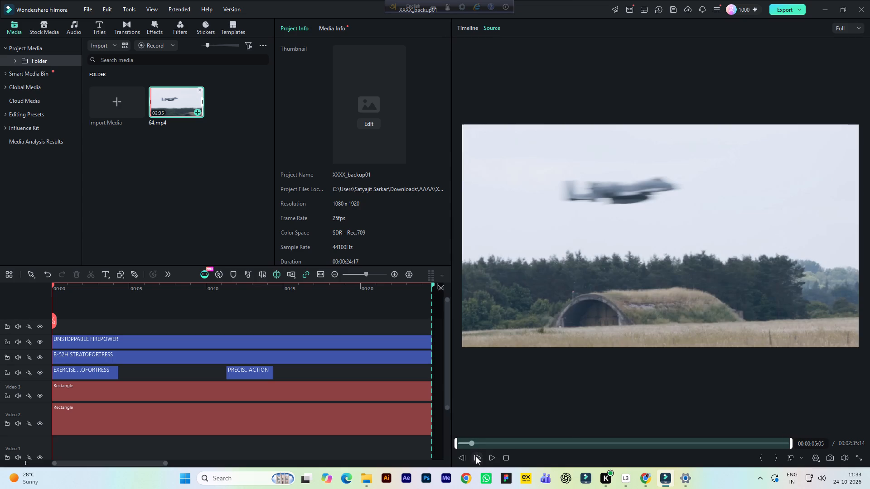
pyautogui.click(476, 456)
pyautogui.click(476, 456)
pyautogui.click(463, 457)
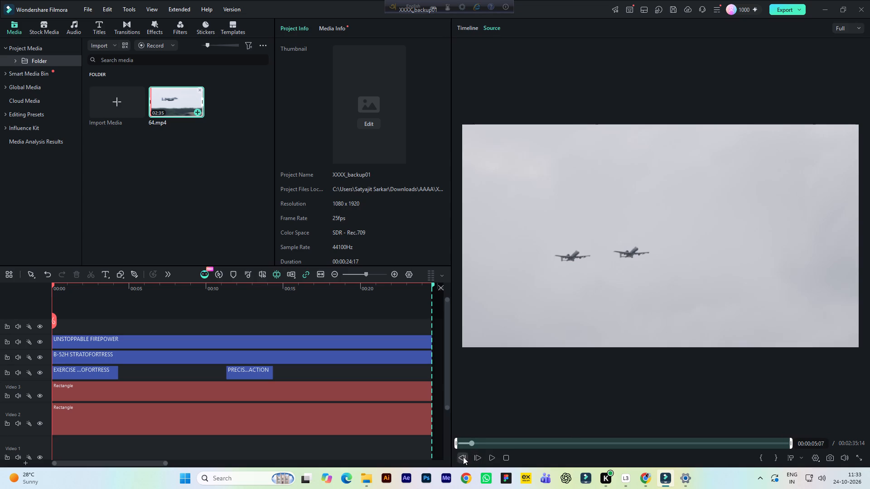
pyautogui.click(773, 456)
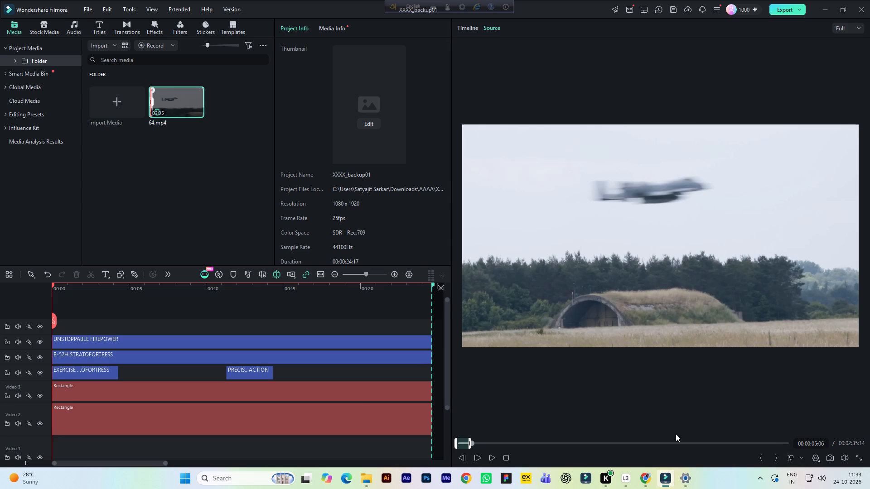
# Place the marked 64.mp4 range at the start of the Video 1 track, keeping the project settings at 1080x1920 25fps.
pyautogui.scroll(-2, 154, 340)
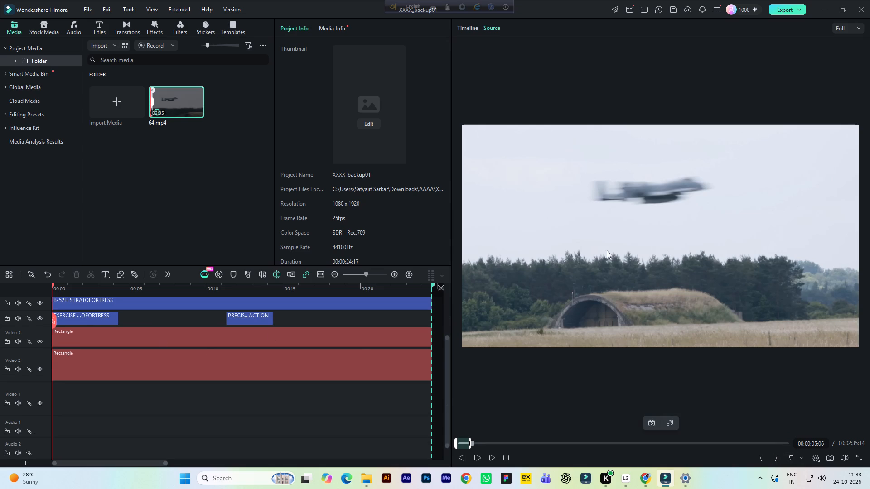
pyautogui.moveTo(607, 250); pyautogui.dragTo(53, 403)
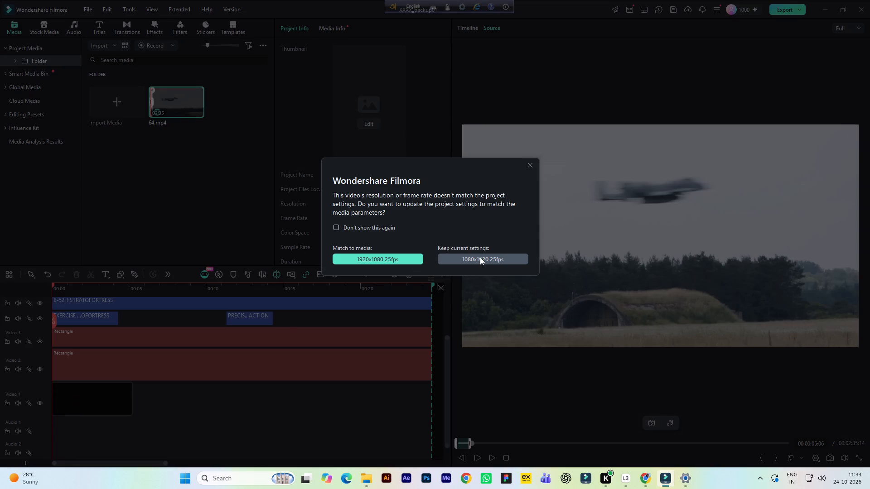
pyautogui.click(480, 257)
# Scale the 64 clip on Video 1 to 199% in width and height, and save the project.
pyautogui.moveTo(103, 392); pyautogui.dragTo(84, 391)
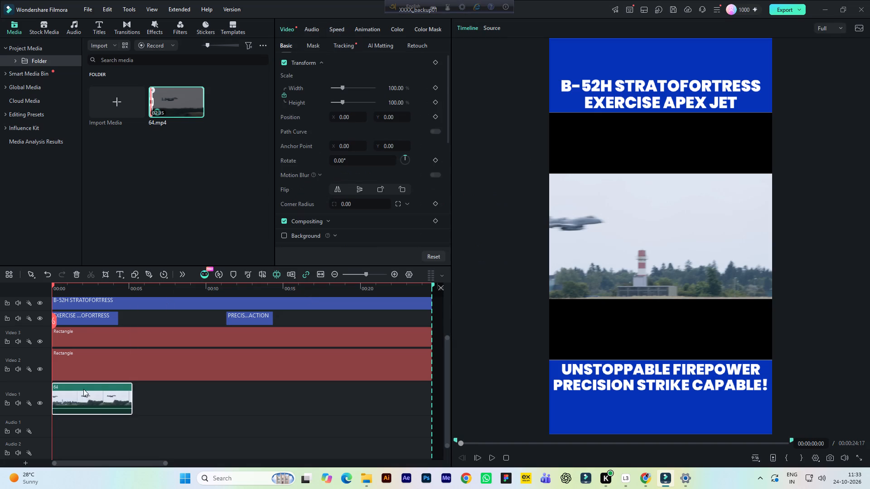
pyautogui.doubleClick(84, 290)
pyautogui.click(103, 391)
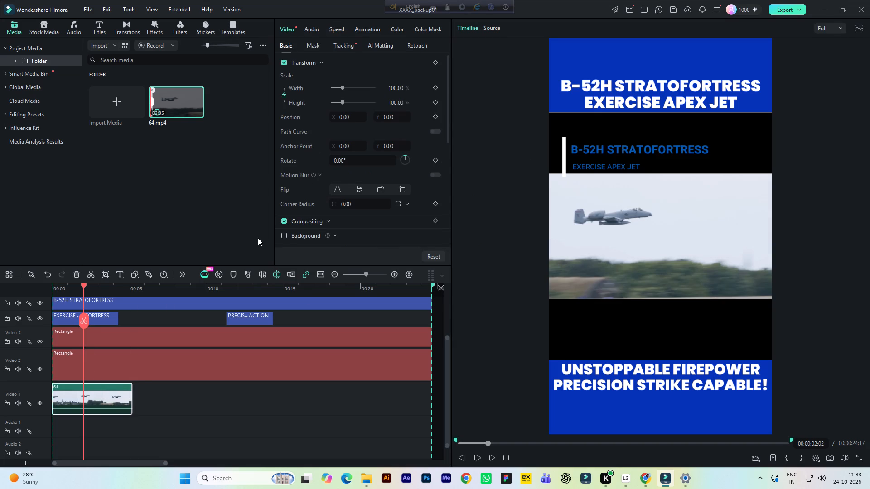
pyautogui.click(399, 91)
pyautogui.write('199')
pyautogui.press('Return')
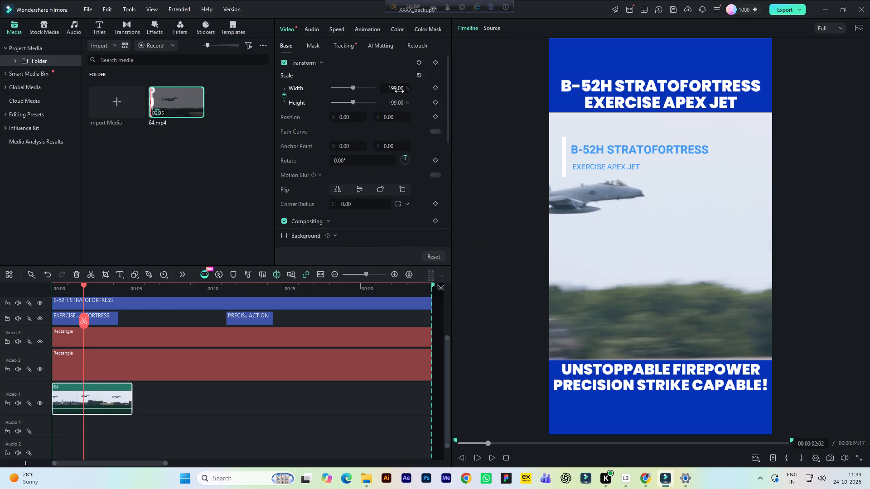
pyautogui.hotkey('ctrl', 's')
# Play the timeline from its start through the 64 clip to review the scaled footage beneath the titles.
pyautogui.click(69, 289)
pyautogui.click(69, 284)
pyautogui.moveTo(53, 289); pyautogui.dragTo(46, 292)
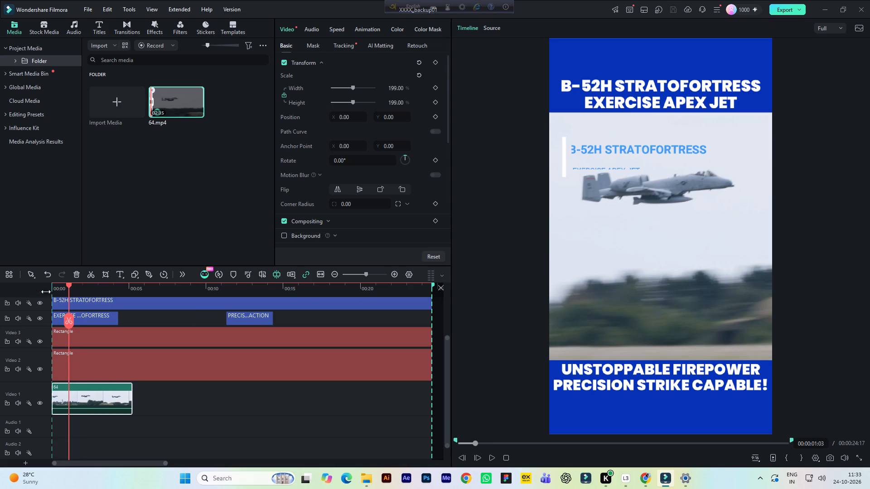
pyautogui.moveTo(46, 292); pyautogui.dragTo(60, 297)
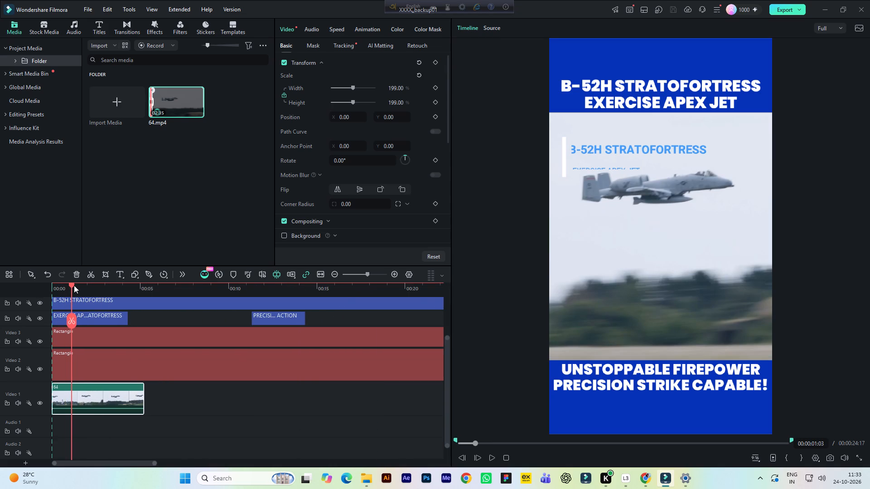
pyautogui.click(71, 283)
pyautogui.moveTo(71, 283); pyautogui.dragTo(45, 289)
pyautogui.click(45, 289)
pyautogui.moveTo(69, 283); pyautogui.dragTo(47, 287)
pyautogui.press('space')
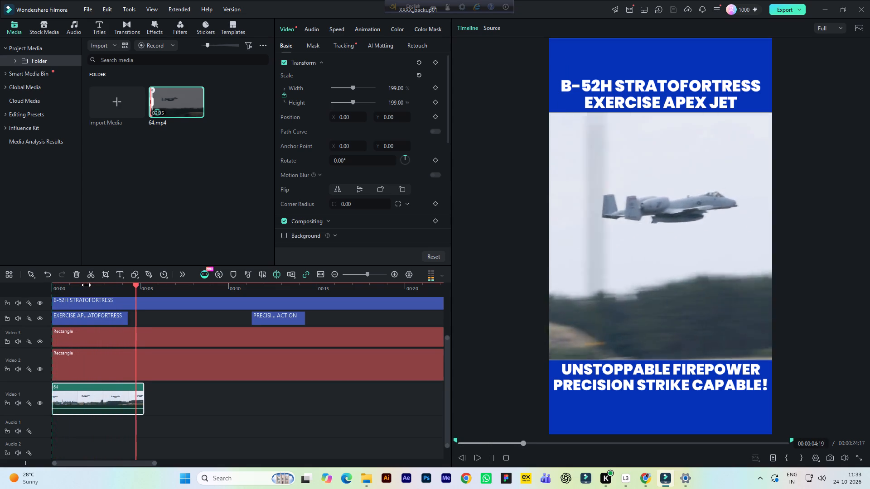
pyautogui.press('space')
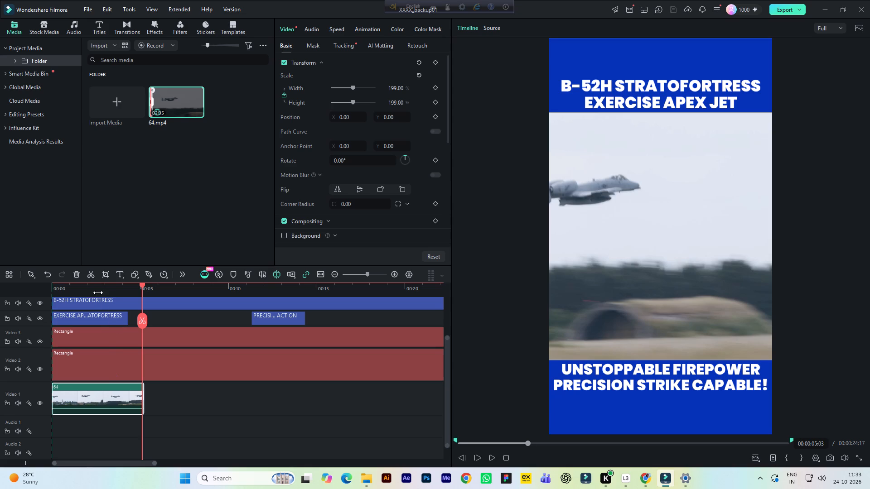
# Raise the 64 clip's audio volume to 20 dB, play it back to check the sound, and save the project.
pyautogui.doubleClick(97, 291)
pyautogui.doubleClick(105, 390)
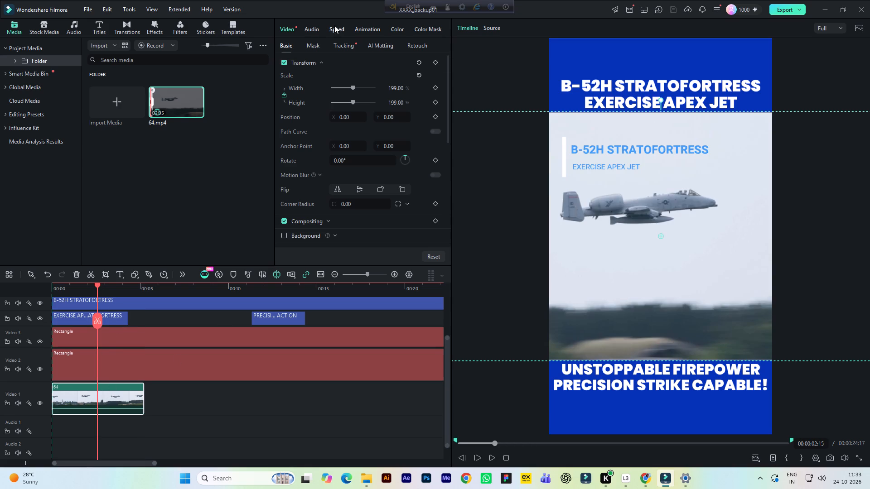
pyautogui.click(308, 29)
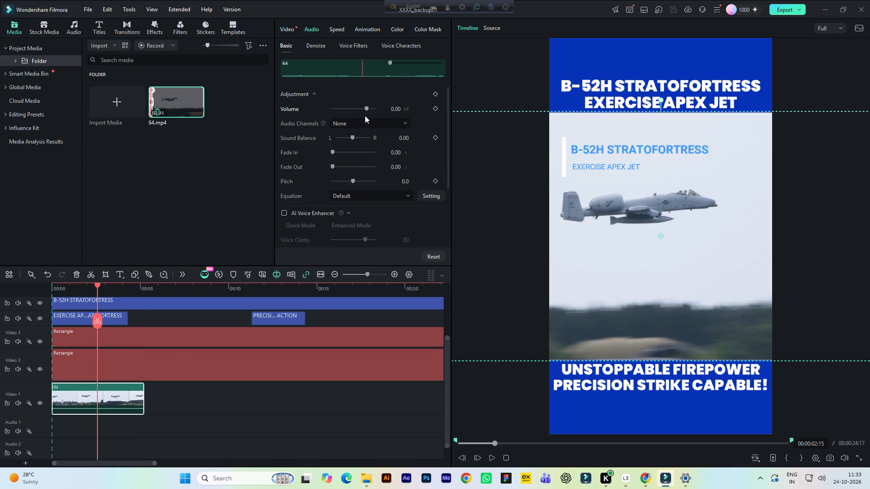
pyautogui.scroll(5, 365, 115)
pyautogui.moveTo(369, 109); pyautogui.dragTo(383, 104)
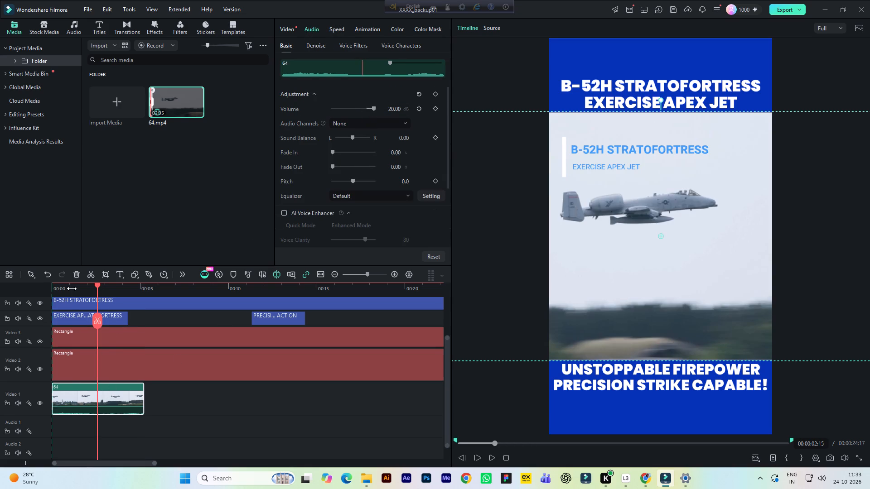
pyautogui.click(72, 288)
pyautogui.press('space')
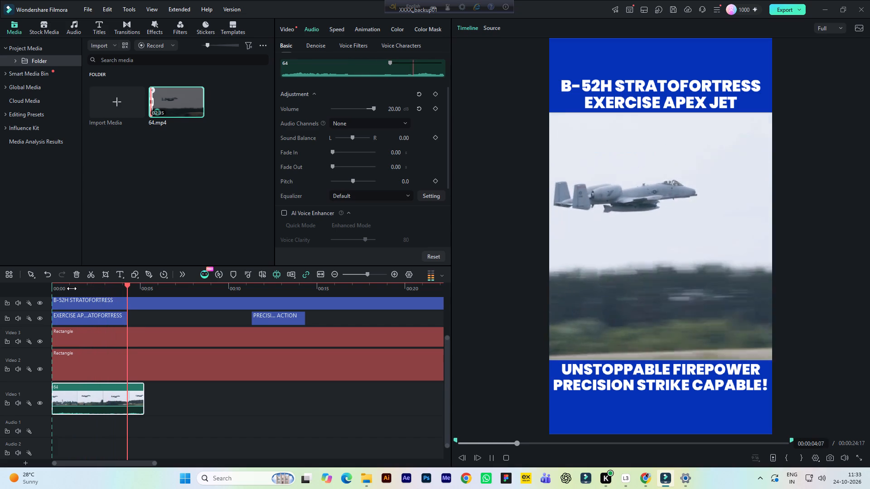
pyautogui.press('space')
pyautogui.hotkey('ctrl', 's')
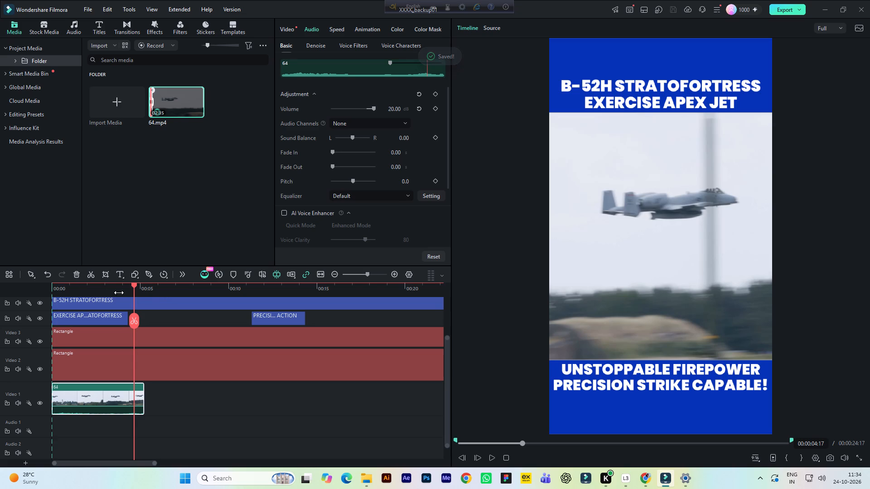
# Set the 64 clip's light adjustments on Video 1 to brightness 15 and highlight 18.
pyautogui.click(98, 291)
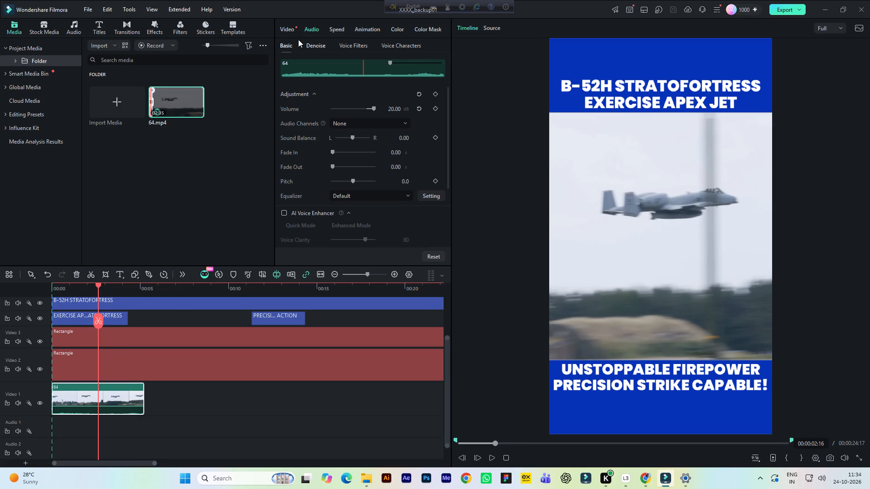
pyautogui.click(285, 30)
pyautogui.click(394, 30)
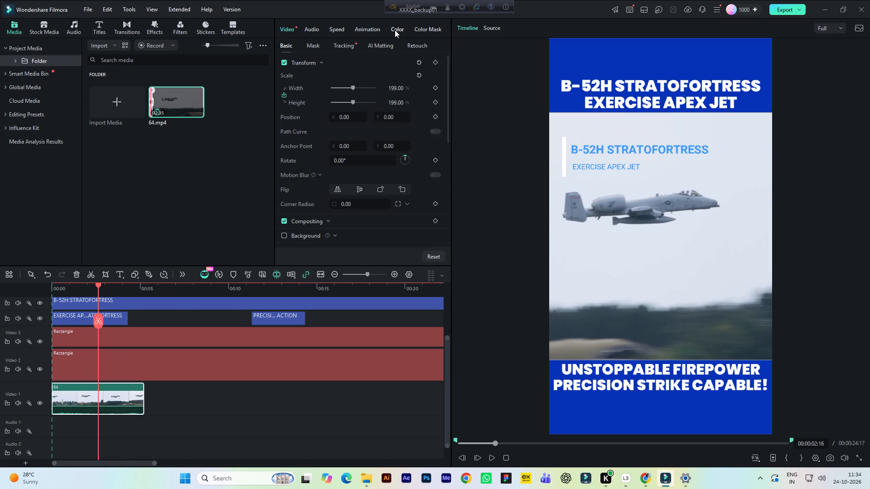
pyautogui.scroll(-4, 399, 195)
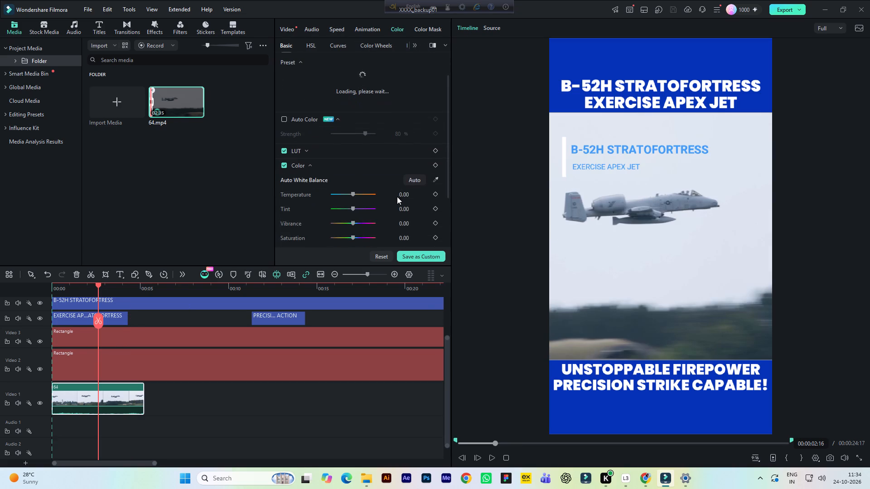
pyautogui.scroll(-2, 384, 200)
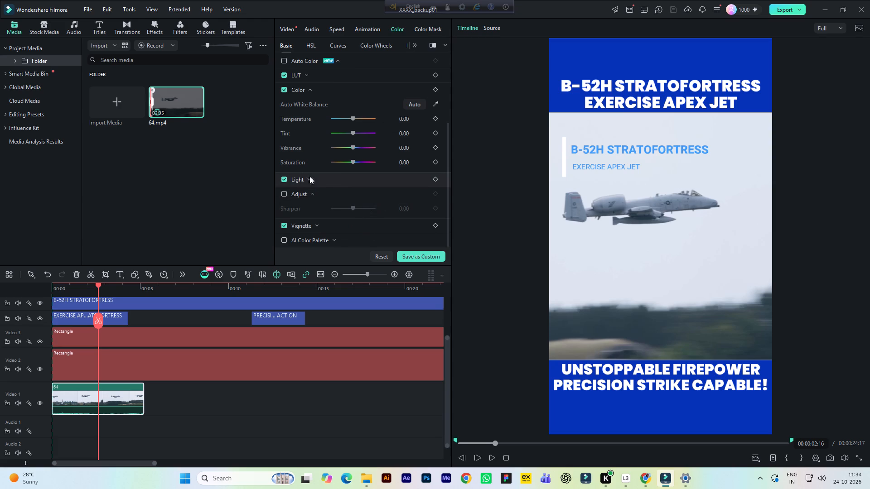
pyautogui.click(309, 180)
pyautogui.scroll(-1, 324, 180)
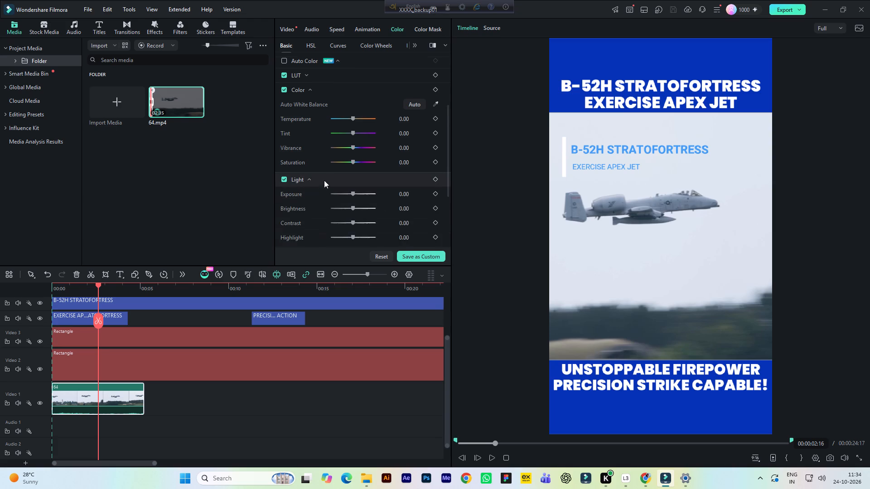
pyautogui.click(405, 191)
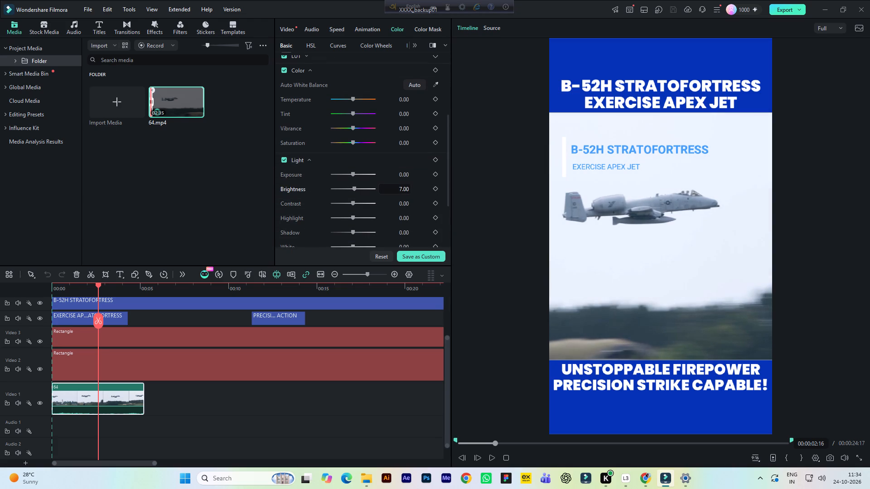
pyautogui.click(401, 219)
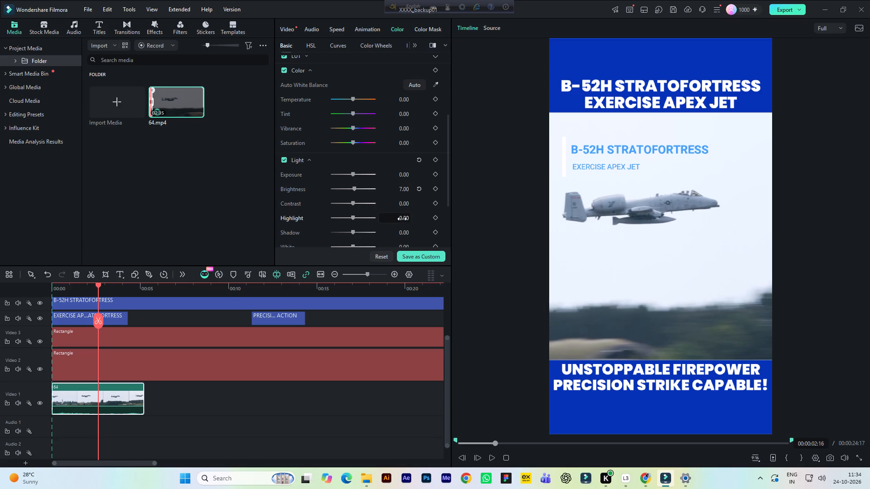
pyautogui.click(406, 220)
pyautogui.click(420, 213)
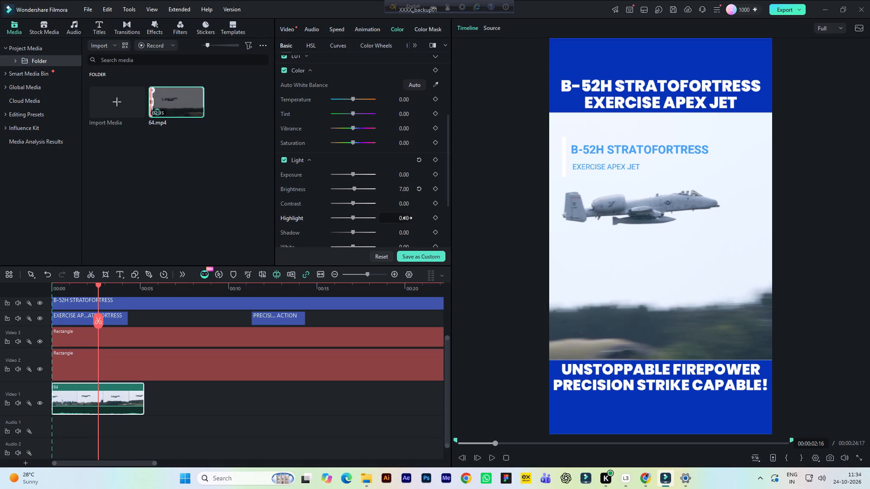
pyautogui.click(407, 218)
pyautogui.click(403, 189)
# Set the 64 clip's contrast to 49.
pyautogui.click(407, 204)
pyautogui.moveTo(407, 204); pyautogui.dragTo(416, 202)
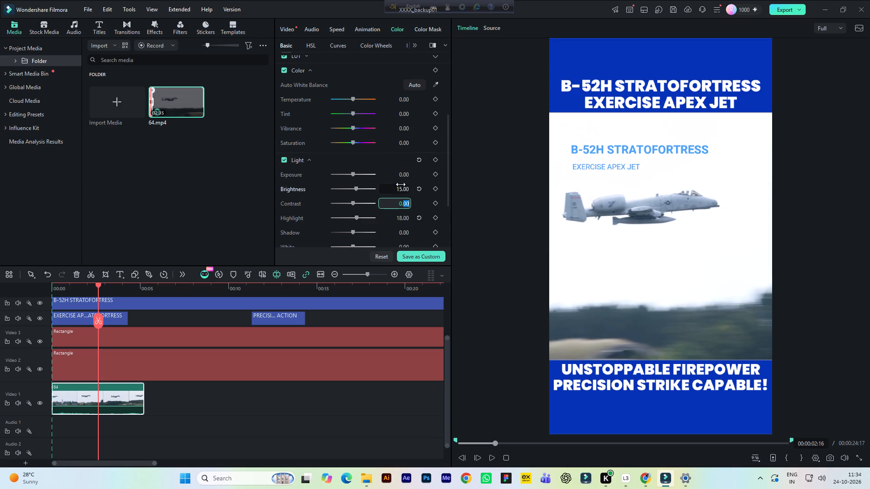
pyautogui.click(390, 157)
pyautogui.click(342, 177)
pyautogui.scroll(-2, 362, 196)
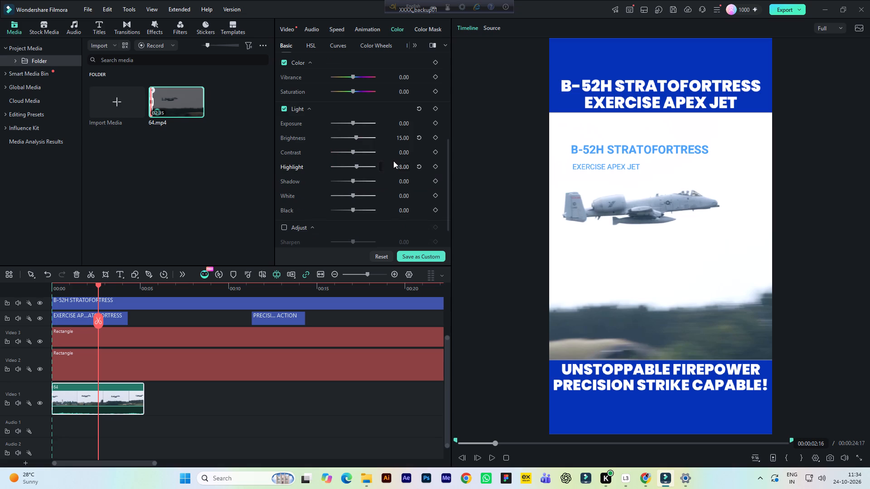
pyautogui.click(401, 156)
# Set the 64 clip's saturation to 24 and vibrance to 72, play back the graded clip, and save the project.
pyautogui.scroll(2, 389, 168)
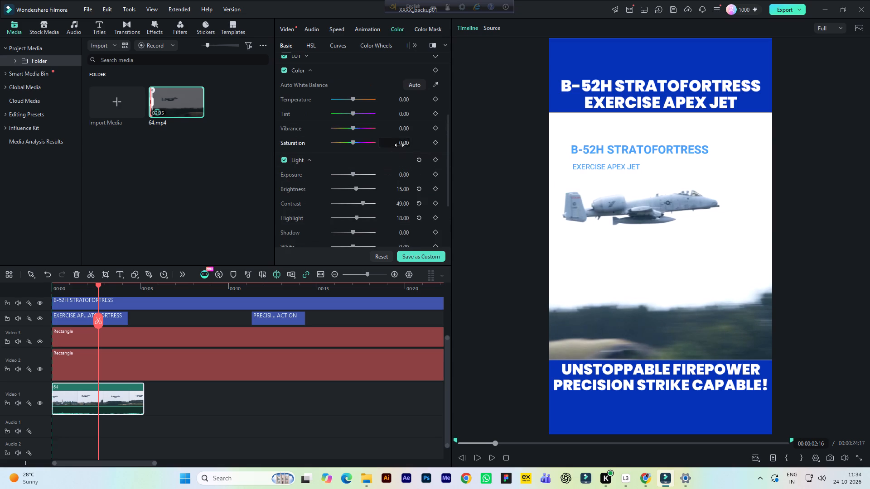
pyautogui.click(401, 143)
pyautogui.click(398, 127)
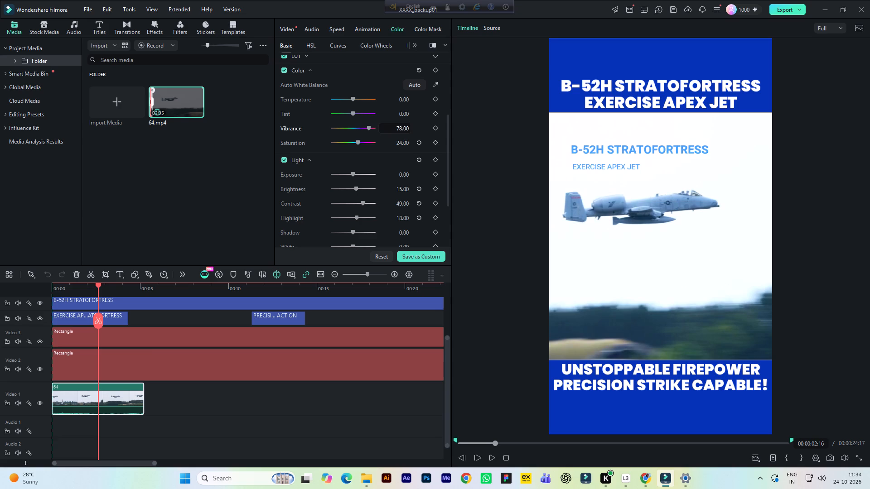
pyautogui.press('space')
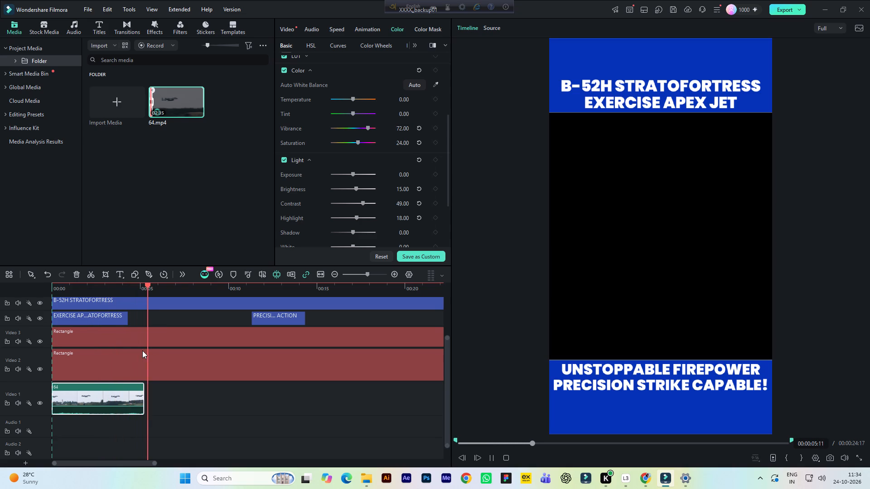
pyautogui.press('space')
pyautogui.hotkey('ctrl', 's')
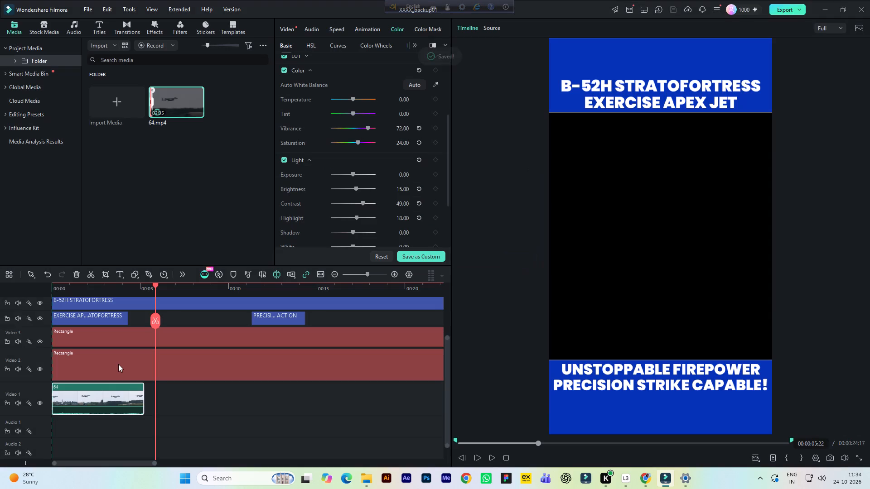
# Look through the 64.mp4 source footage to find the next shot for the video.
pyautogui.click(106, 287)
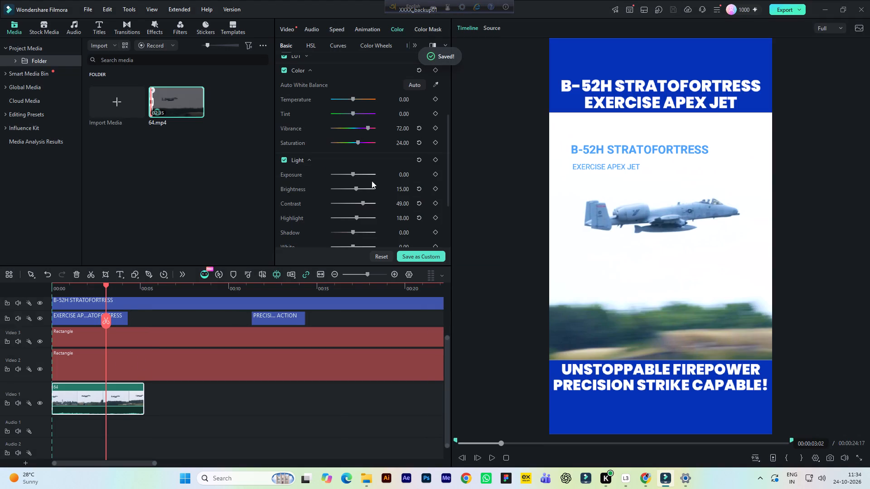
pyautogui.click(493, 27)
pyautogui.press('space')
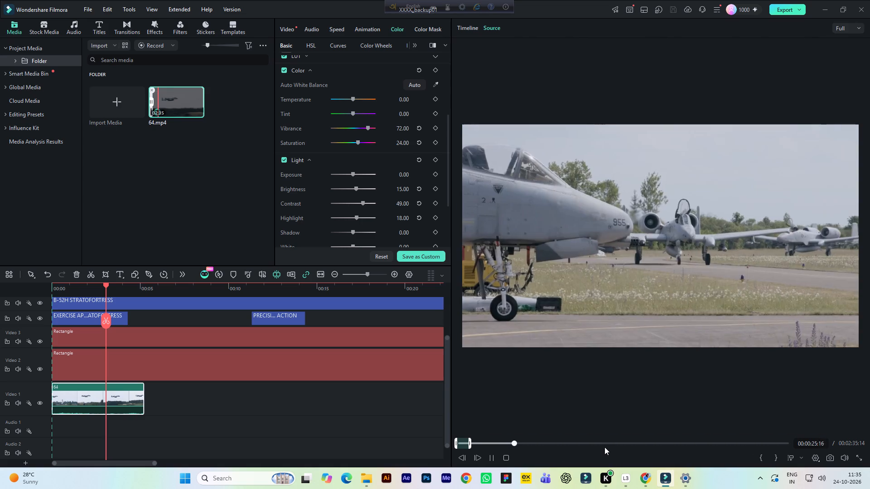
pyautogui.press('space')
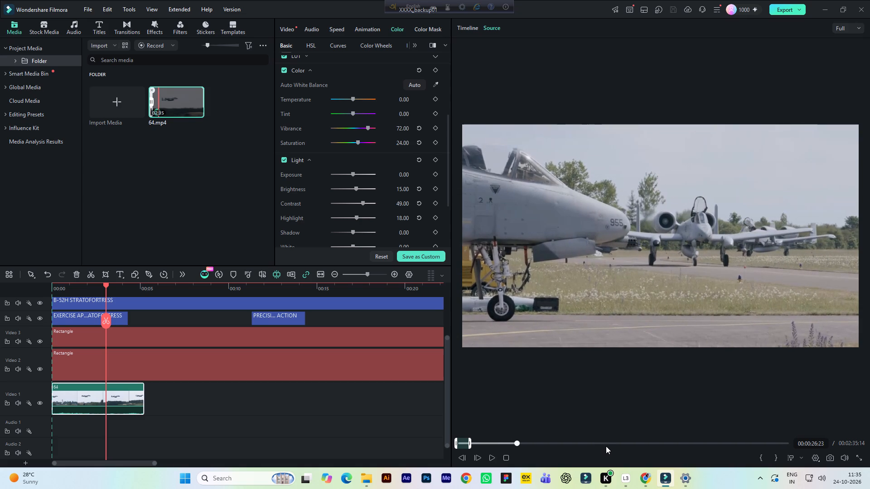
pyautogui.moveTo(518, 442); pyautogui.dragTo(549, 440)
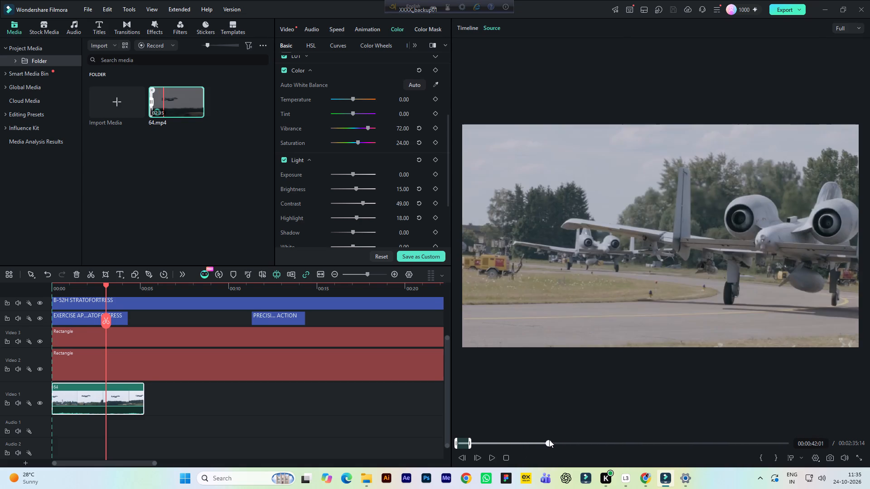
pyautogui.moveTo(549, 440); pyautogui.dragTo(590, 443)
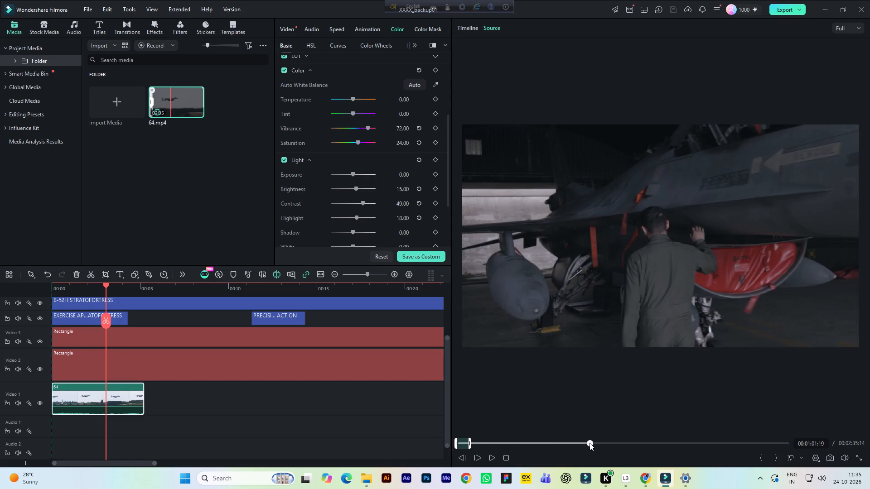
pyautogui.moveTo(590, 443); pyautogui.dragTo(535, 448)
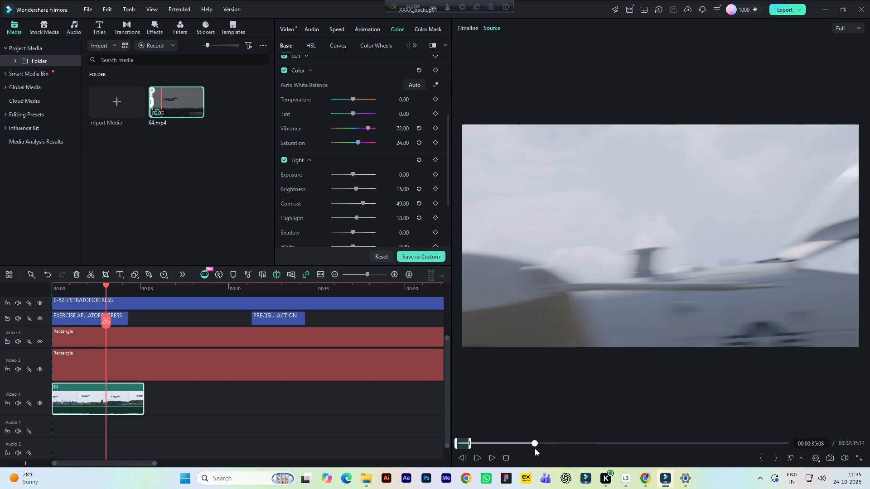
pyautogui.moveTo(535, 448); pyautogui.dragTo(522, 450)
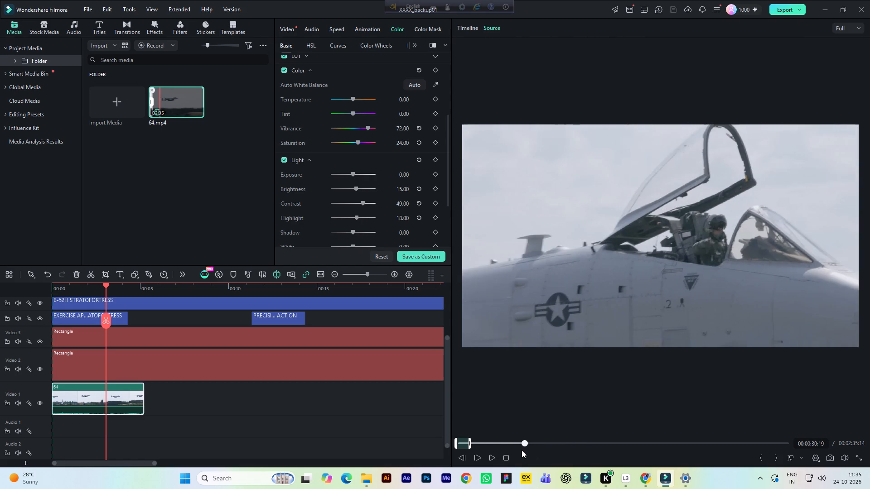
pyautogui.moveTo(522, 450); pyautogui.dragTo(512, 452)
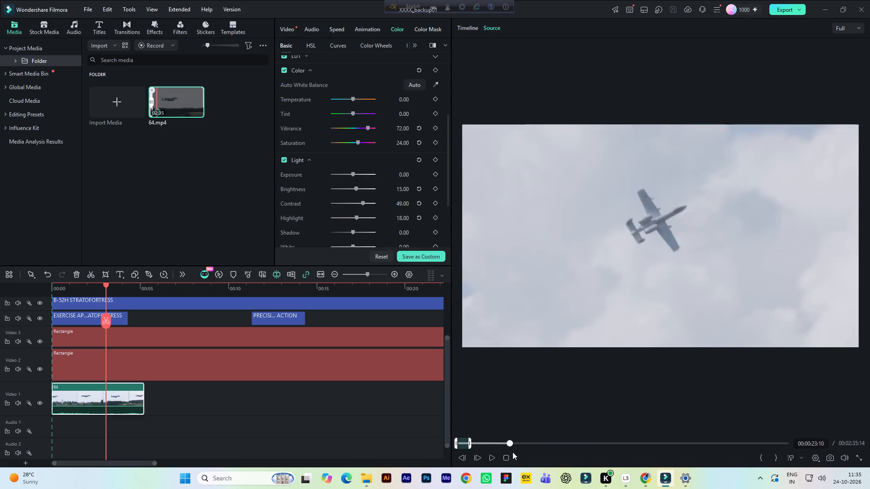
pyautogui.moveTo(512, 452); pyautogui.dragTo(513, 452)
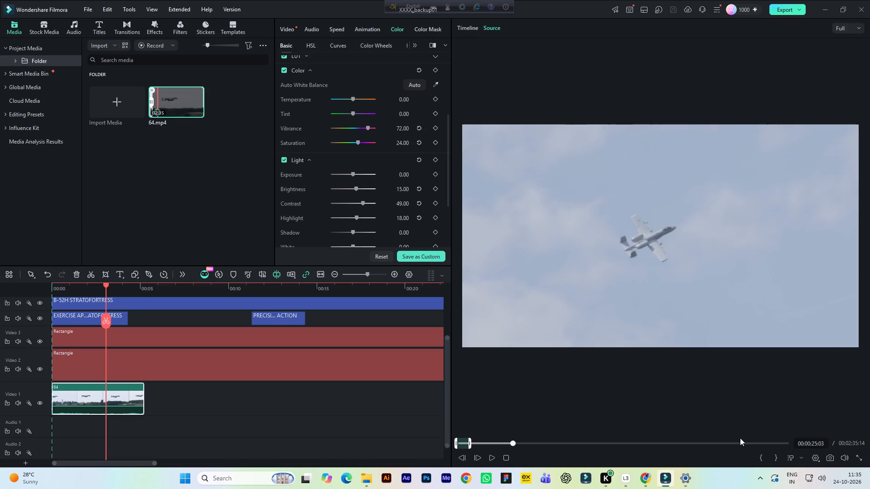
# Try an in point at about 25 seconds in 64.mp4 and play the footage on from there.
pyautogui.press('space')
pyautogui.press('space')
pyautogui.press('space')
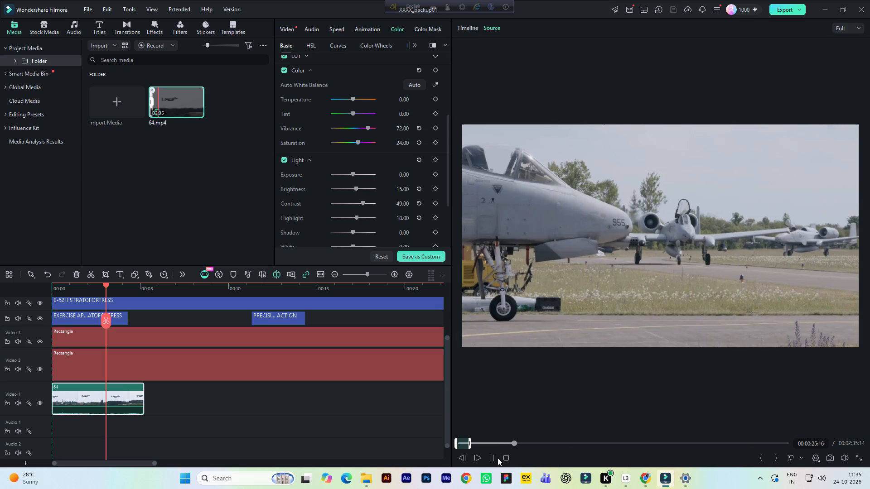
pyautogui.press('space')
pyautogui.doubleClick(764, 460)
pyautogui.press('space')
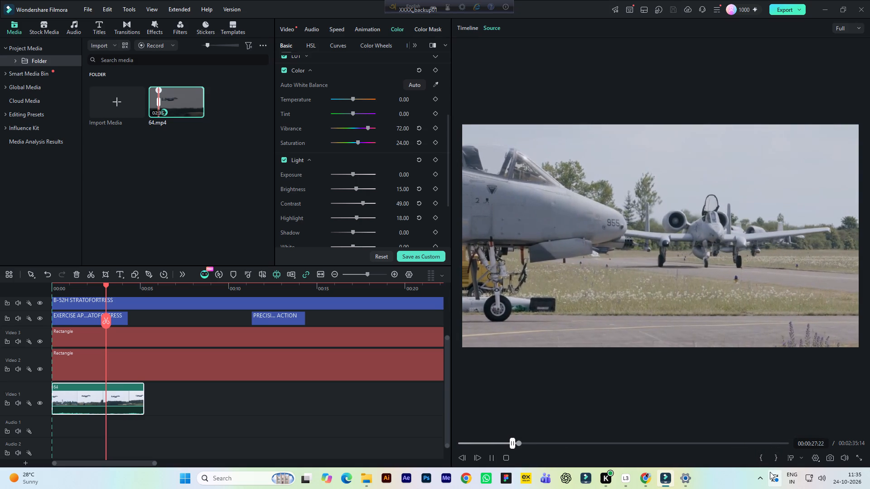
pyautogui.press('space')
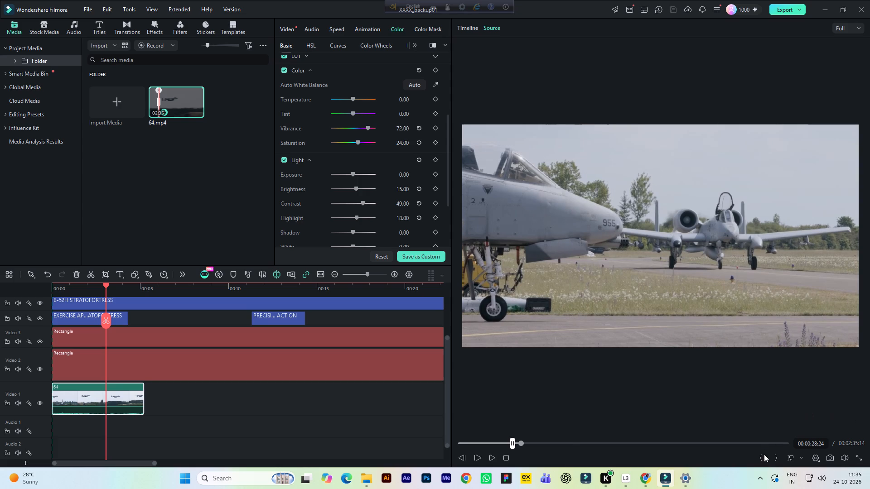
# Mark the open-cockpit taxiing shot in 64.mp4 with an in point at 00:00:32:12 and an out point at 00:00:42:14.
pyautogui.moveTo(521, 443); pyautogui.dragTo(529, 445)
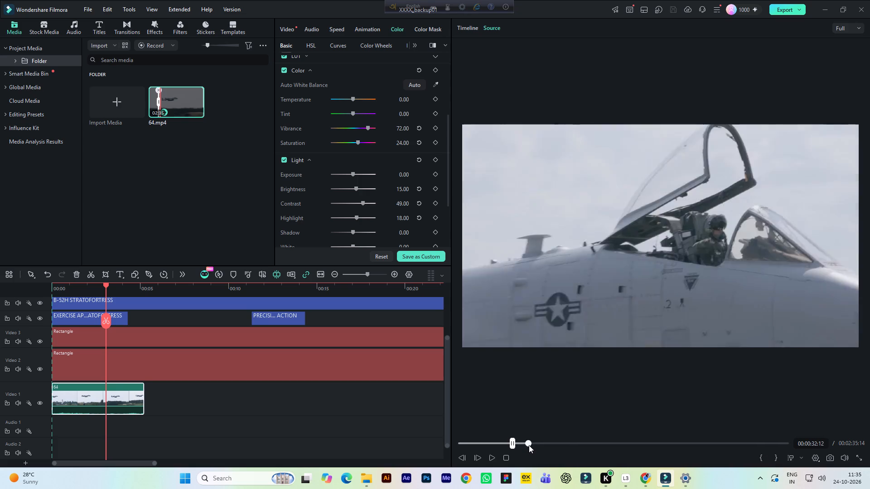
pyautogui.moveTo(529, 445); pyautogui.dragTo(526, 447)
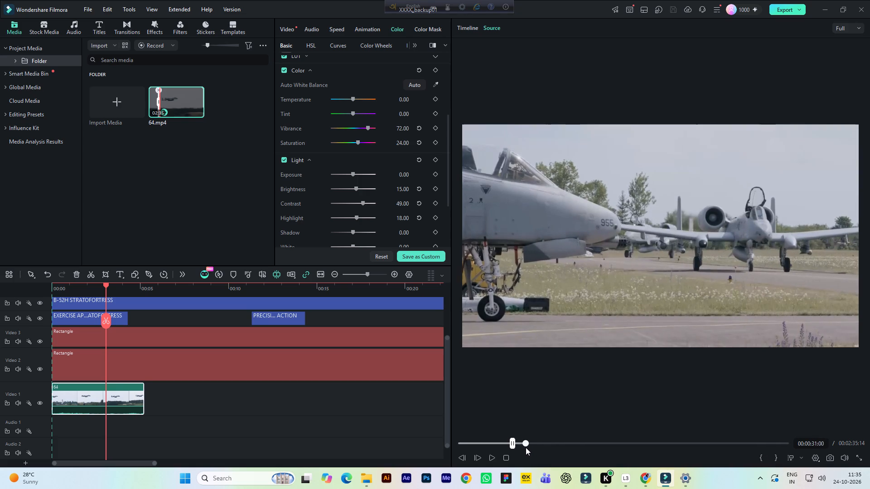
pyautogui.moveTo(526, 447); pyautogui.dragTo(529, 447)
pyautogui.click(762, 456)
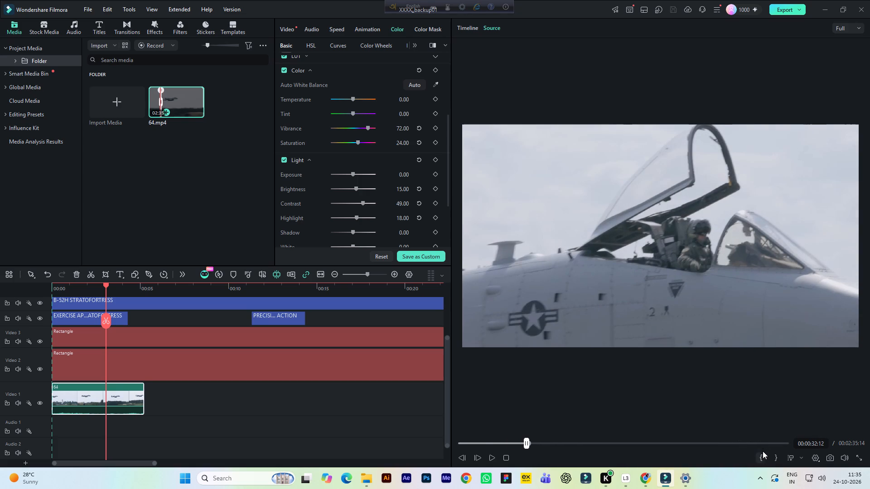
pyautogui.press('space')
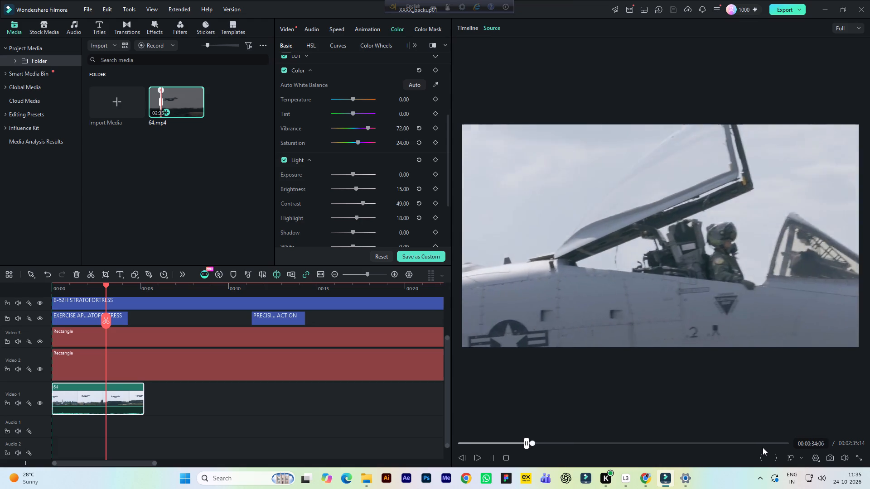
pyautogui.press('space')
pyautogui.press('space')
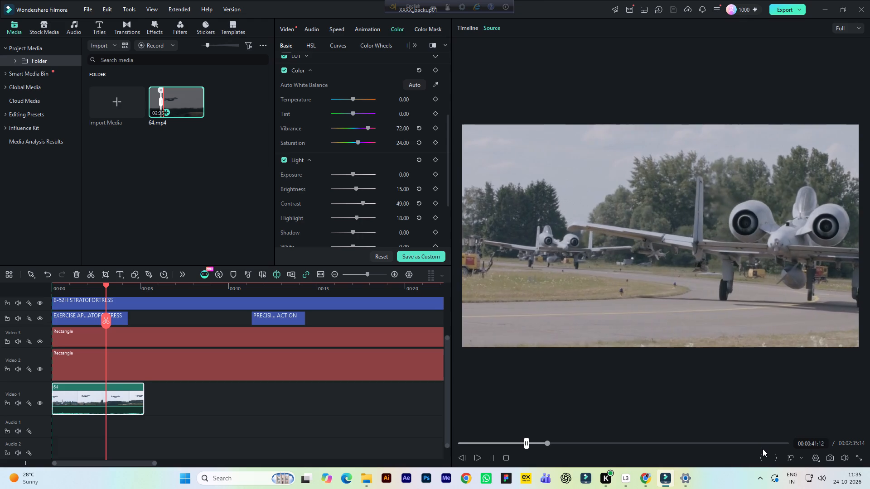
pyautogui.press('space')
pyautogui.click(776, 455)
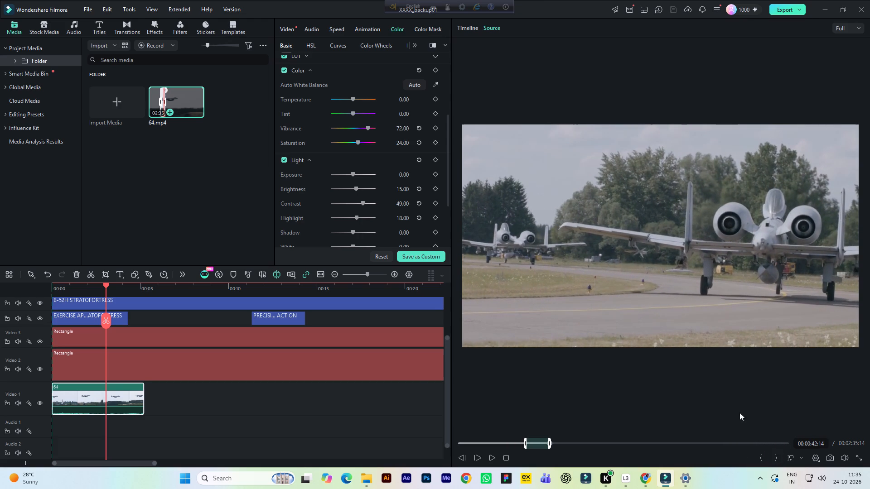
# Add the marked 64.mp4 range to Video 1 directly after the first clip, keeping the project at 1080x1920 25fps.
pyautogui.moveTo(655, 318); pyautogui.dragTo(193, 418)
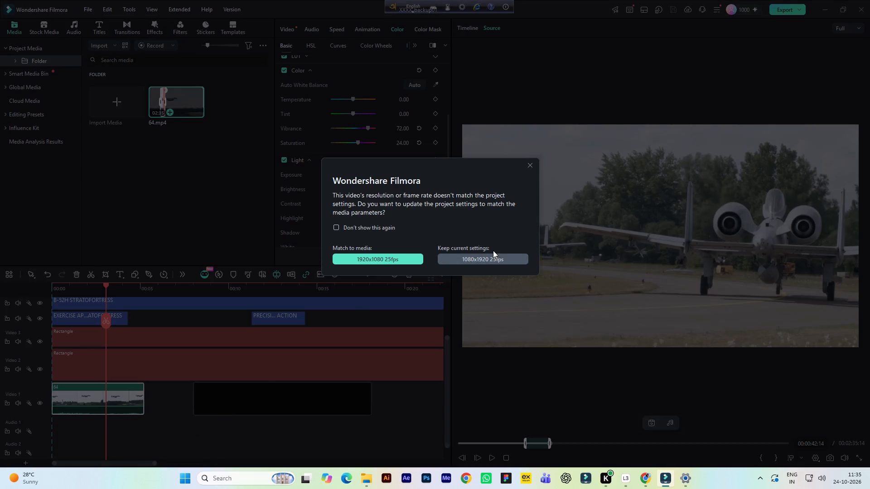
pyautogui.click(490, 259)
pyautogui.moveTo(278, 393); pyautogui.dragTo(240, 396)
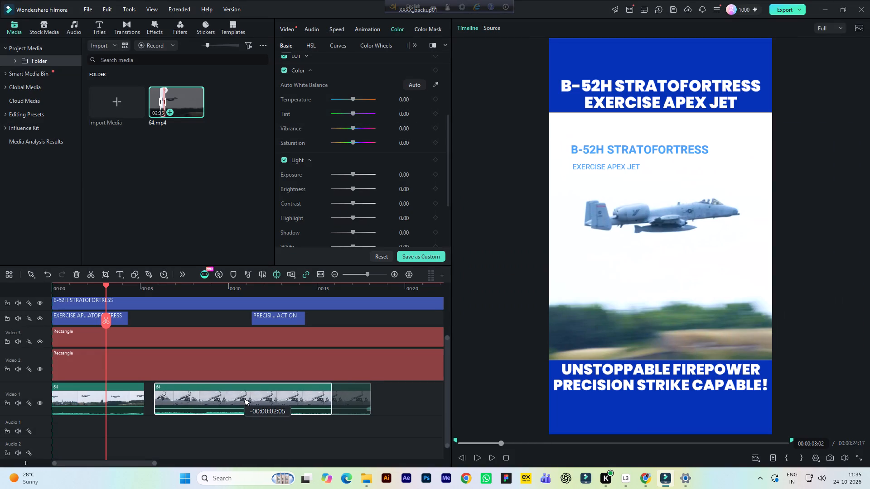
pyautogui.moveTo(240, 396); pyautogui.dragTo(231, 396)
# Scale the second 64 clip to 199%, save the project, and play back the cut between the two clips.
pyautogui.click(204, 292)
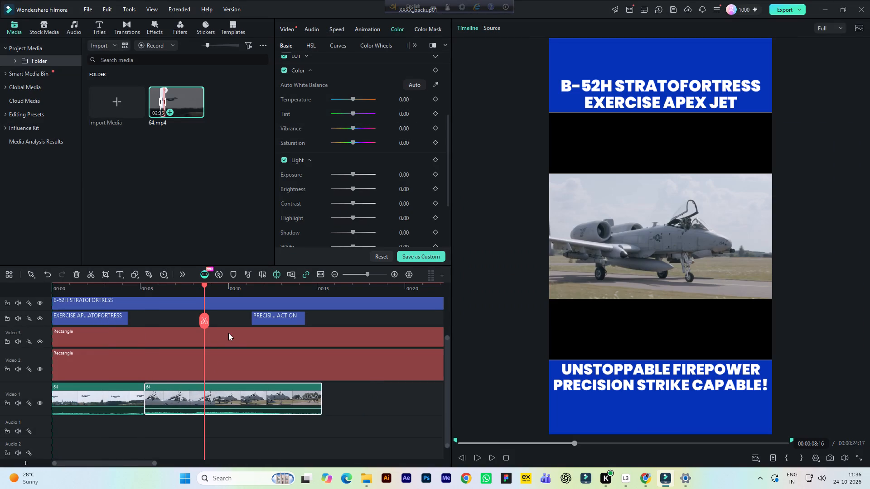
pyautogui.click(283, 26)
pyautogui.click(391, 89)
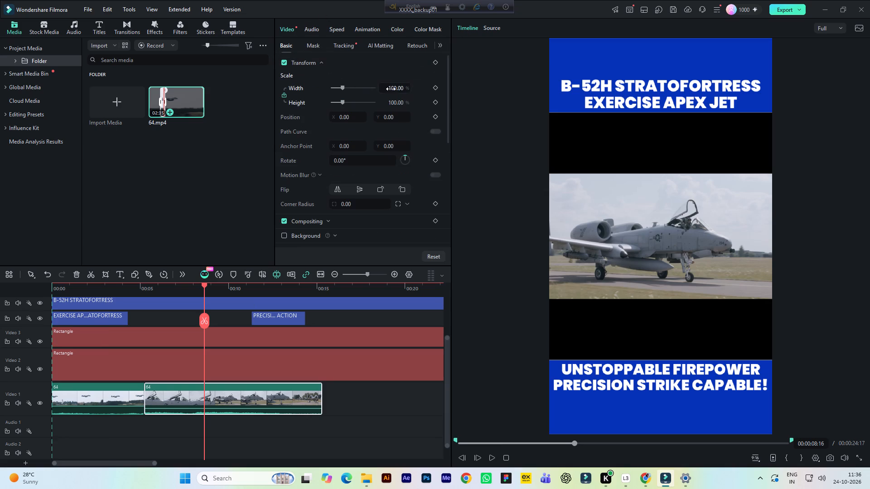
pyautogui.write('199')
pyautogui.press('Return')
pyautogui.hotkey('ctrl', 's')
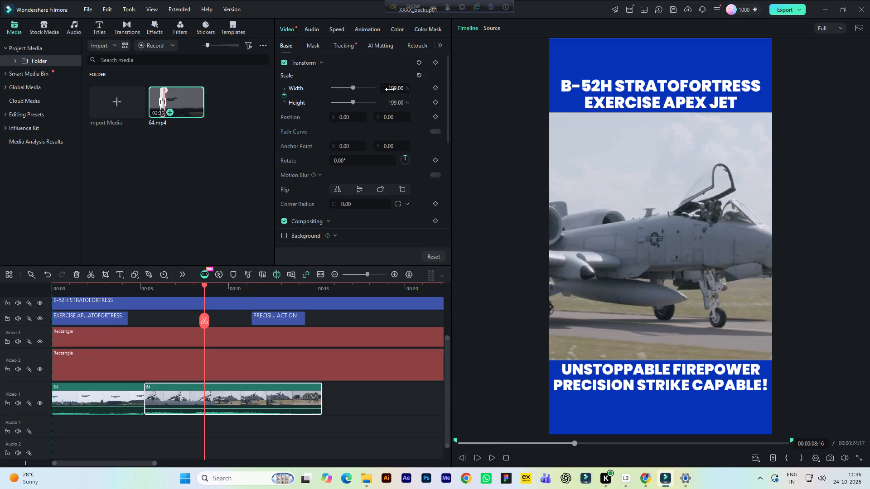
pyautogui.click(138, 288)
pyautogui.press('space')
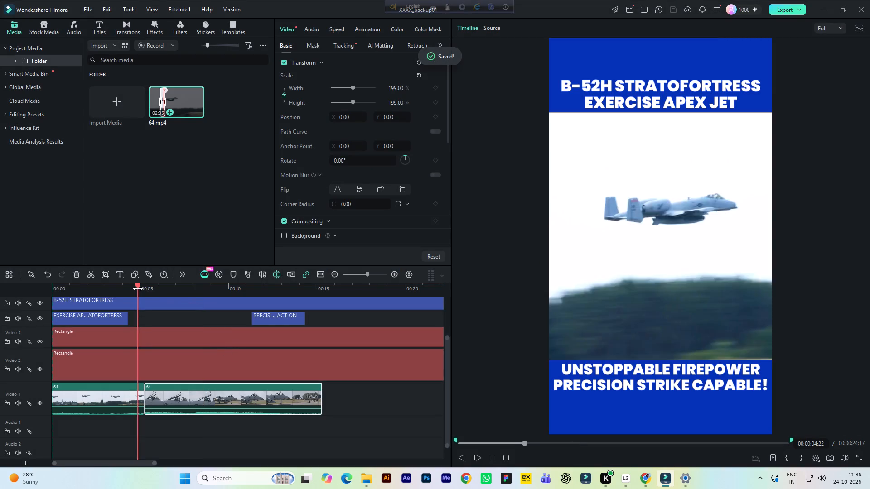
pyautogui.press('space')
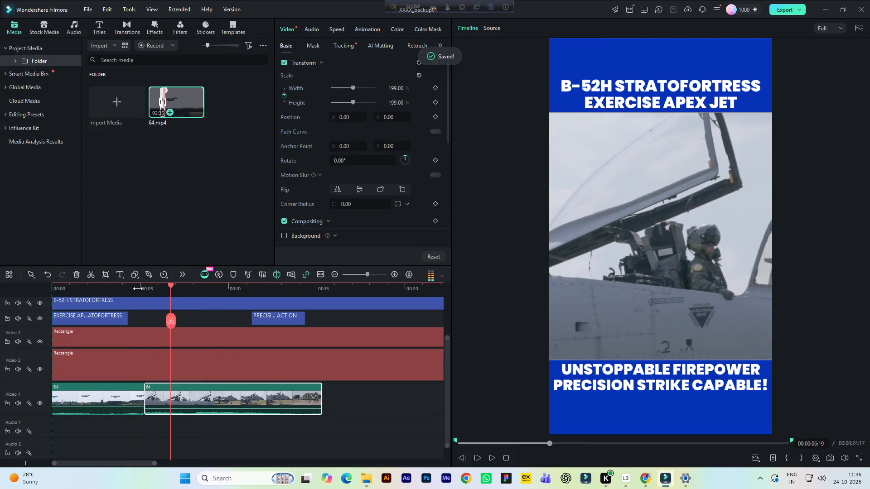
# Grade the second 64 clip with brightness 16, contrast 22, saturation 30 and highlight 14, and play it back.
pyautogui.click(396, 27)
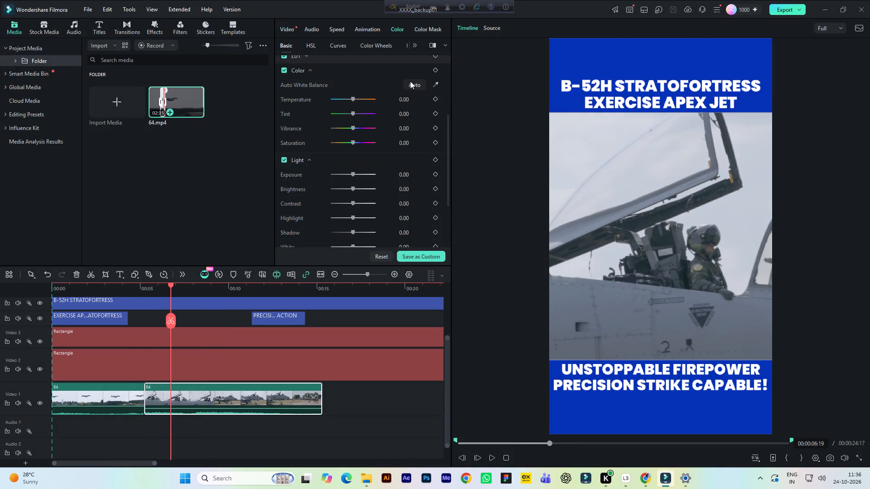
pyautogui.scroll(-1, 416, 151)
pyautogui.click(406, 171)
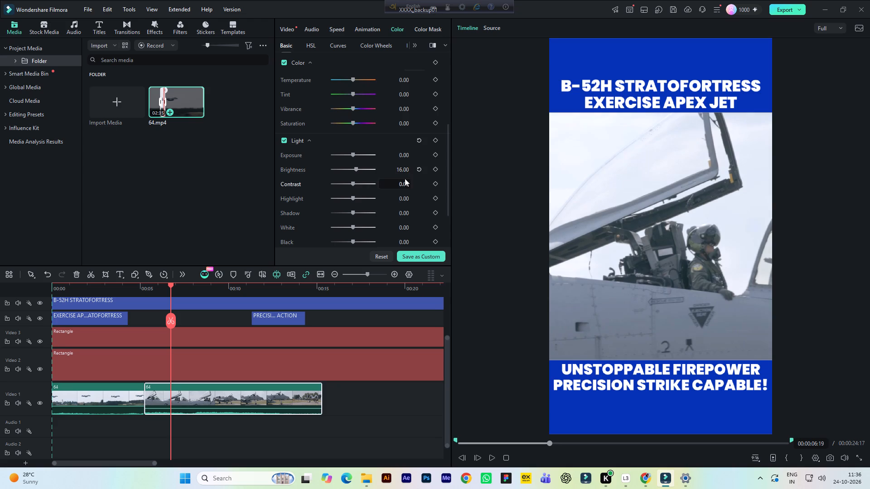
pyautogui.click(402, 184)
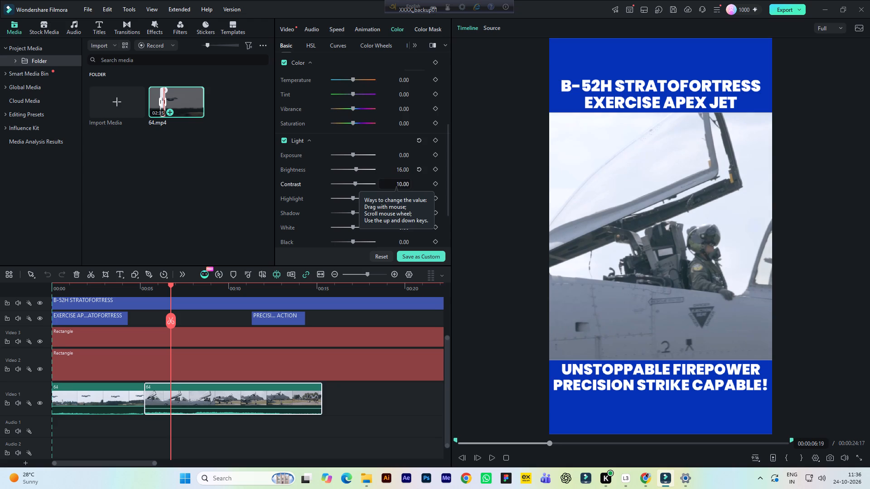
pyautogui.click(402, 184)
pyautogui.click(400, 123)
pyautogui.click(400, 123)
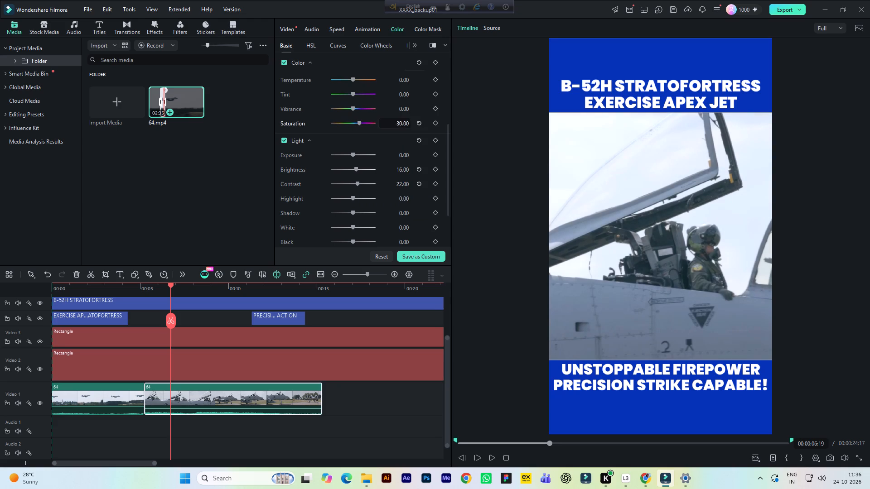
pyautogui.click(400, 202)
pyautogui.press('space')
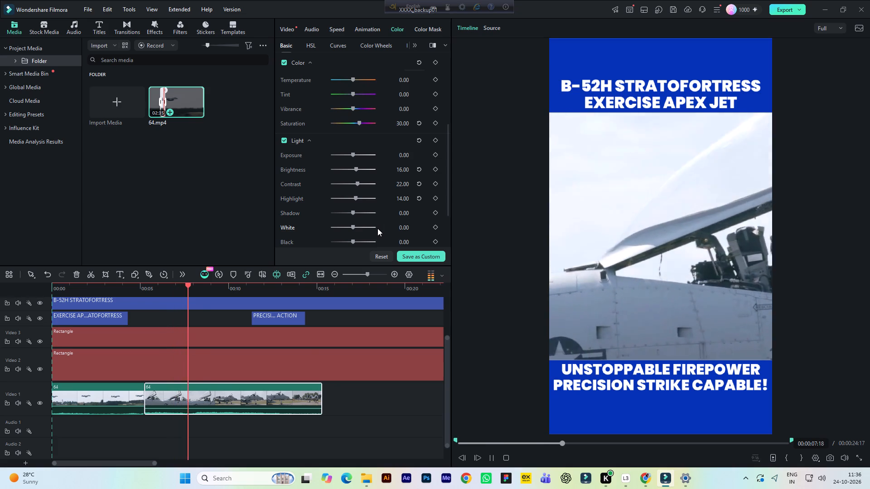
pyautogui.press('space')
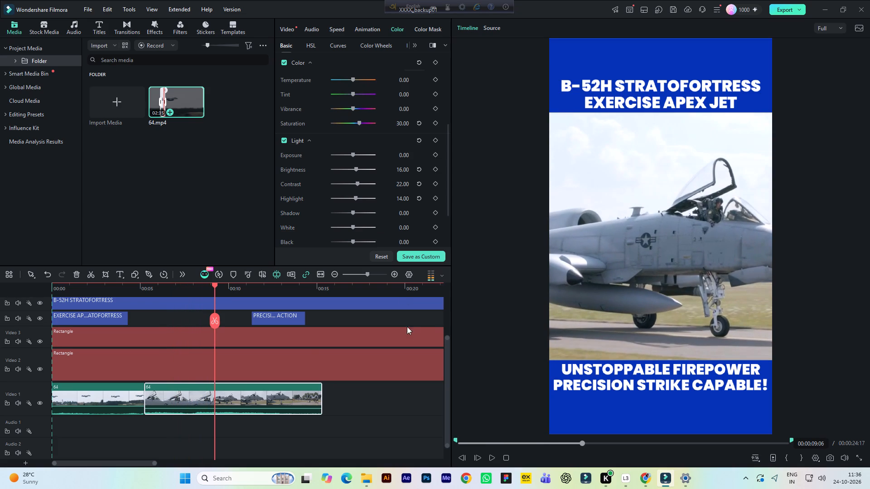
# Speed up the second 64 clip on Video 1 to 1.14, save the project, and play the clip back to its end.
pyautogui.click(388, 400)
pyautogui.click(296, 400)
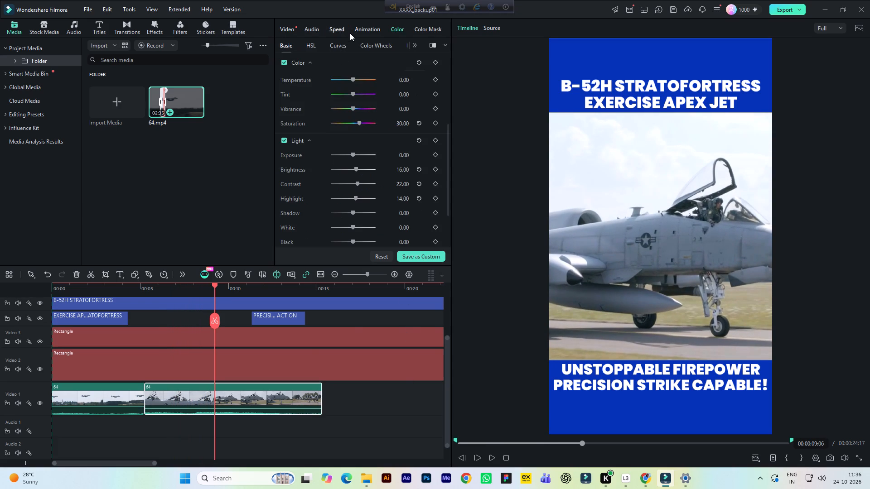
pyautogui.click(350, 29)
pyautogui.click(343, 29)
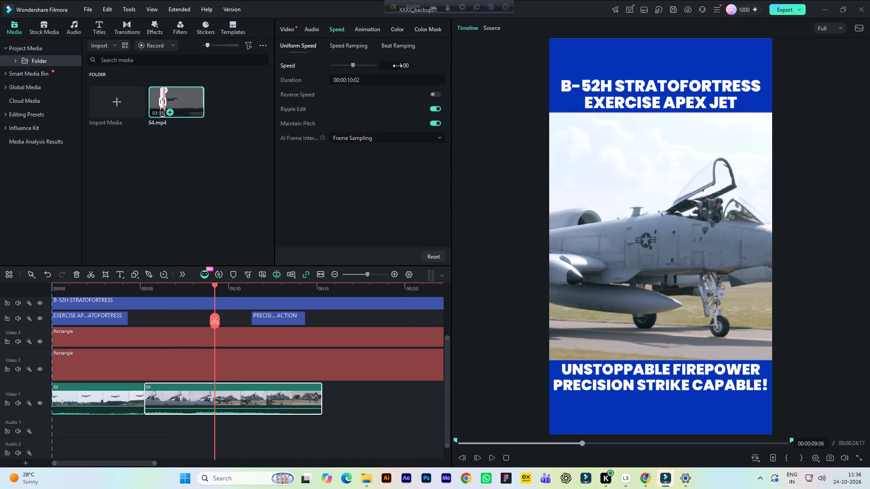
pyautogui.click(402, 66)
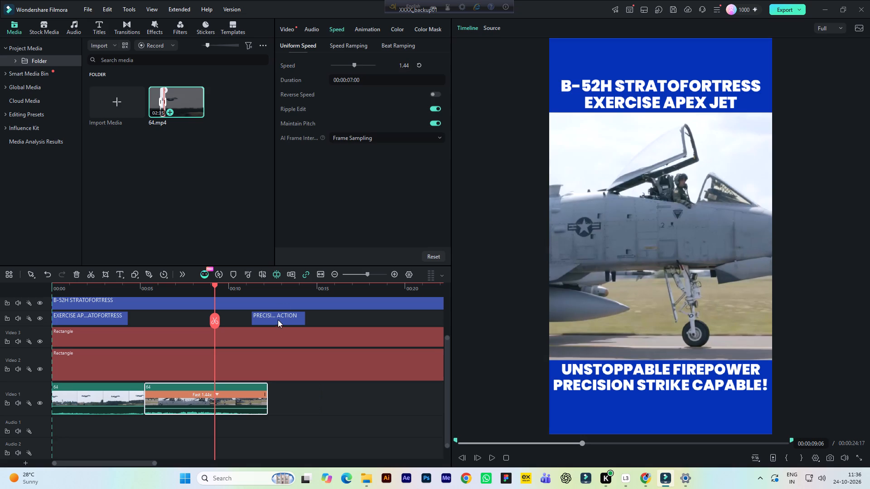
pyautogui.click(401, 65)
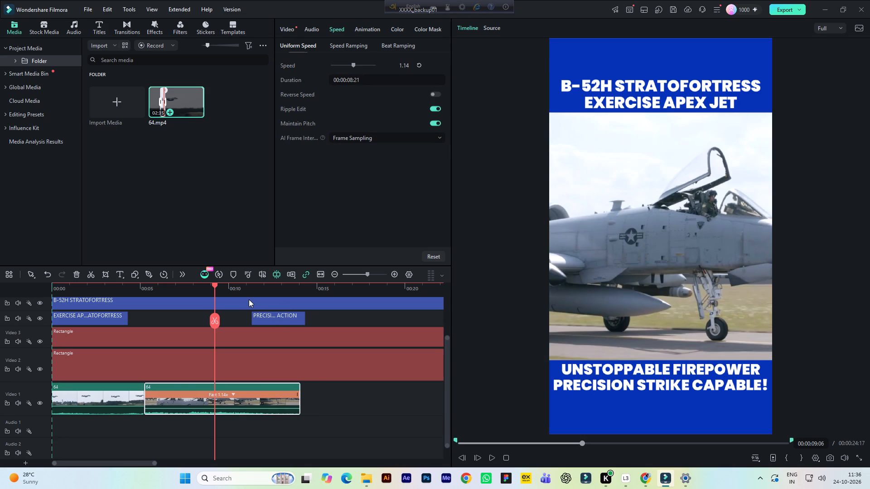
pyautogui.hotkey('ctrl', 's')
pyautogui.click(151, 281)
pyautogui.click(152, 288)
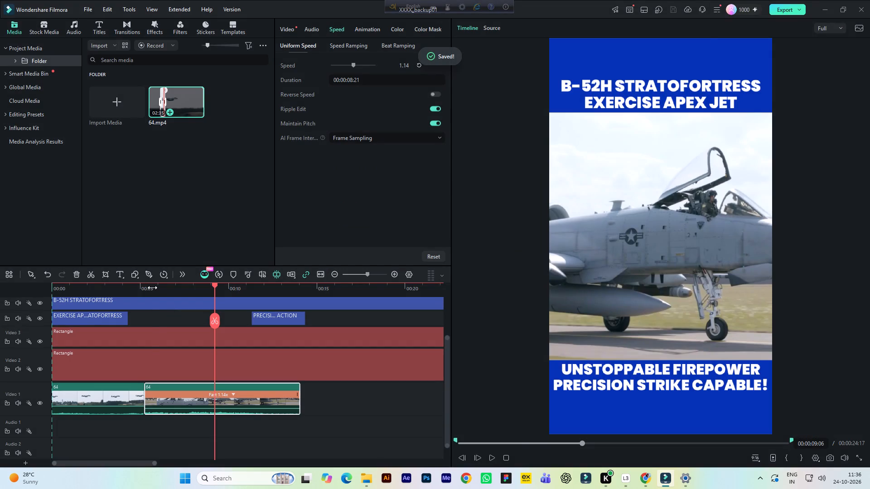
pyautogui.press('space')
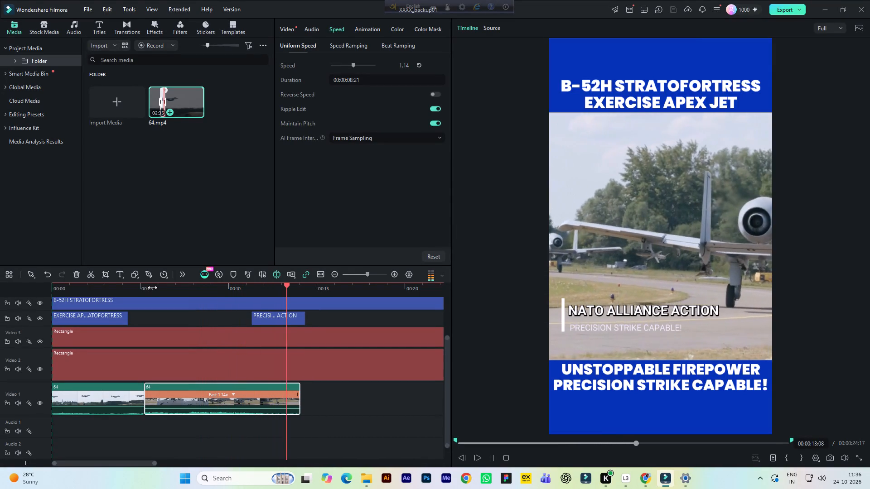
pyautogui.press('space')
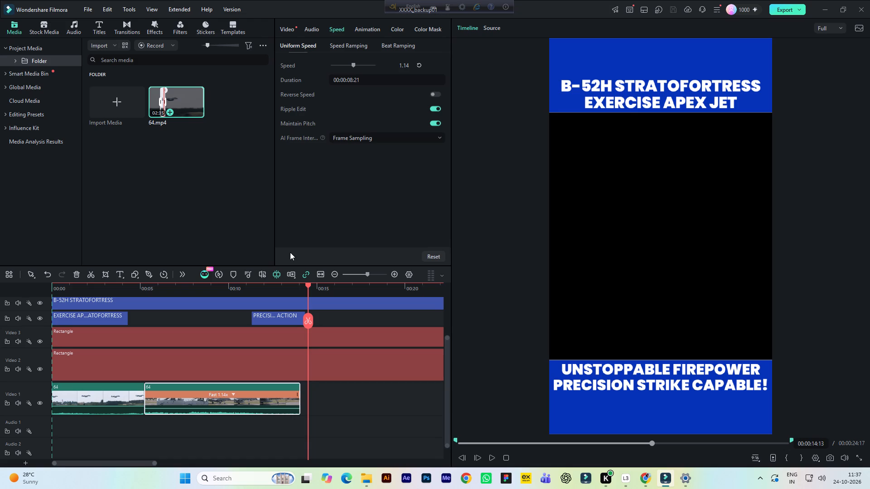
pyautogui.click(260, 289)
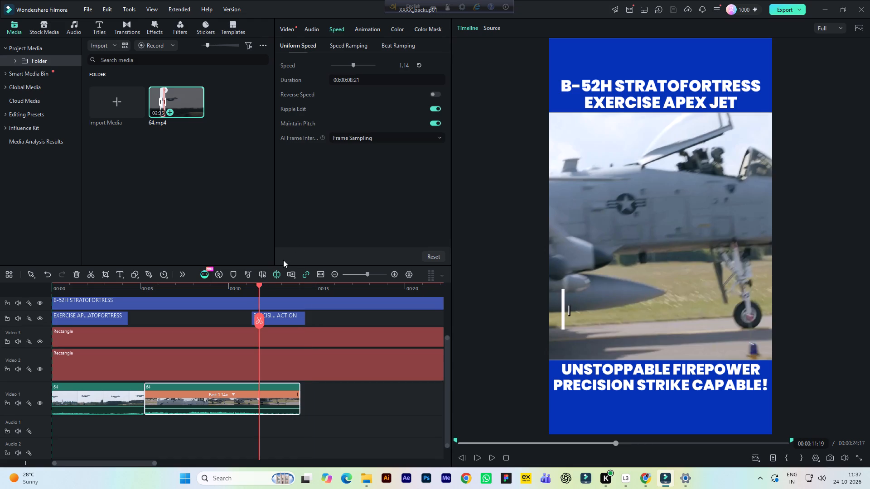
# Mark the ground crew shot beside the open-cockpit jet in 64.mp4, with in point 00:00:45:20 and out point 00:00:48:00.
pyautogui.click(493, 26)
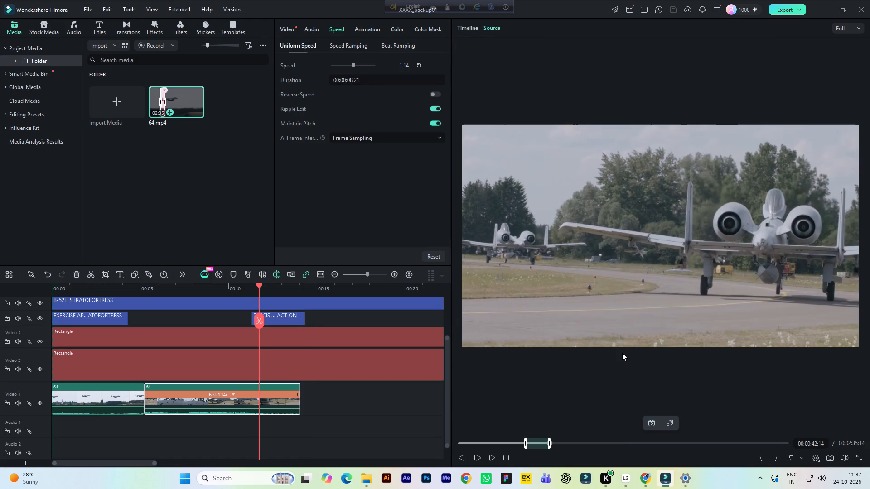
pyautogui.press('space')
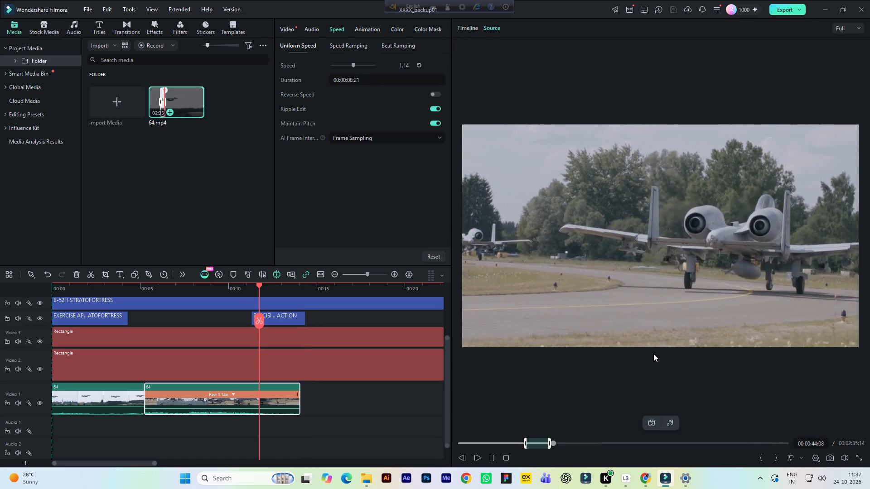
pyautogui.press('space')
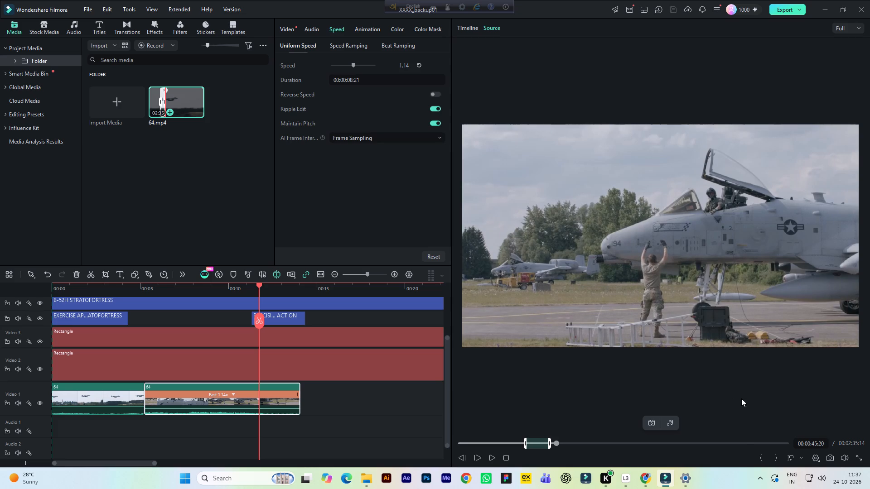
pyautogui.click(759, 458)
pyautogui.press('space')
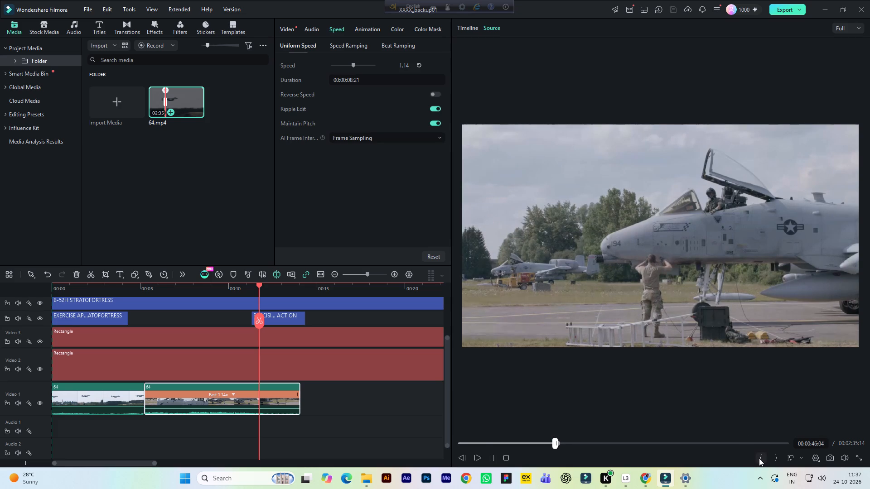
pyautogui.press('space')
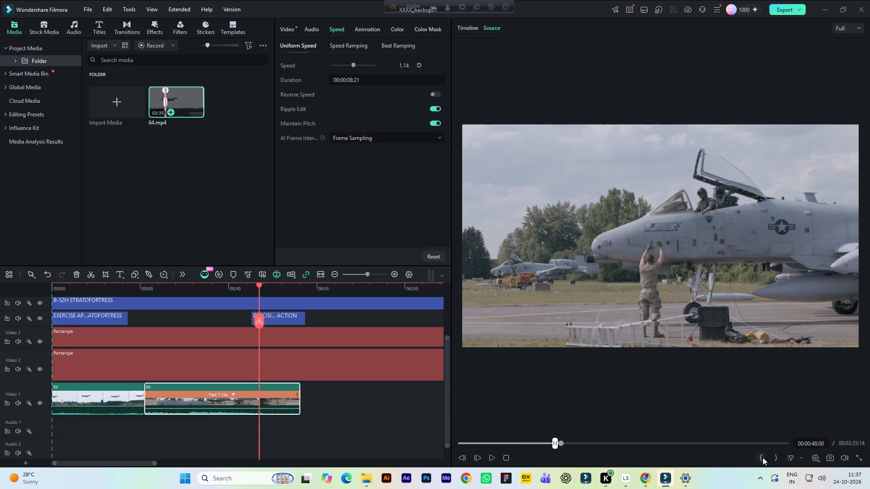
pyautogui.click(773, 454)
# Add the marked 64.mp4 range to Video 1 and butt it directly against the end of the second 64 clip.
pyautogui.moveTo(674, 299); pyautogui.dragTo(336, 407)
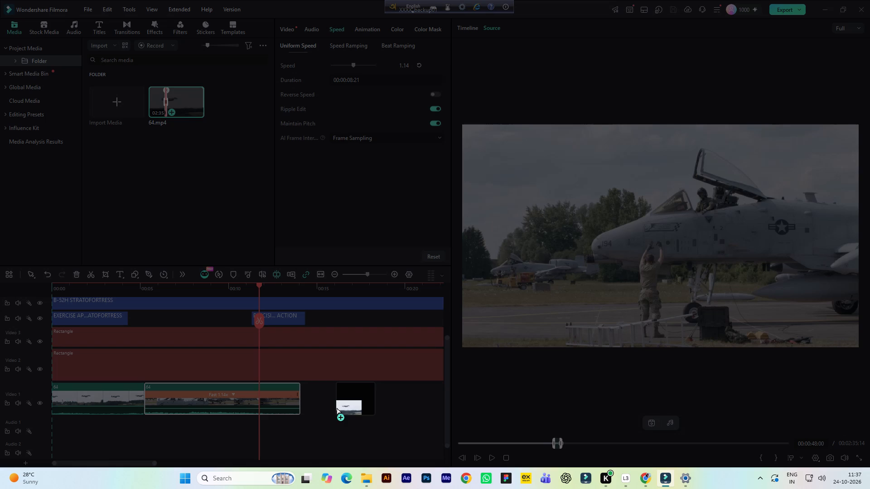
pyautogui.click(476, 257)
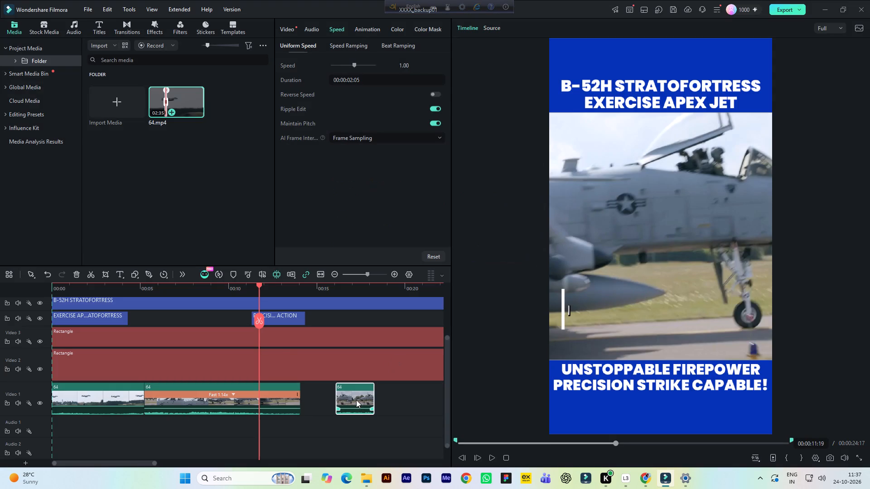
pyautogui.moveTo(360, 394); pyautogui.dragTo(325, 395)
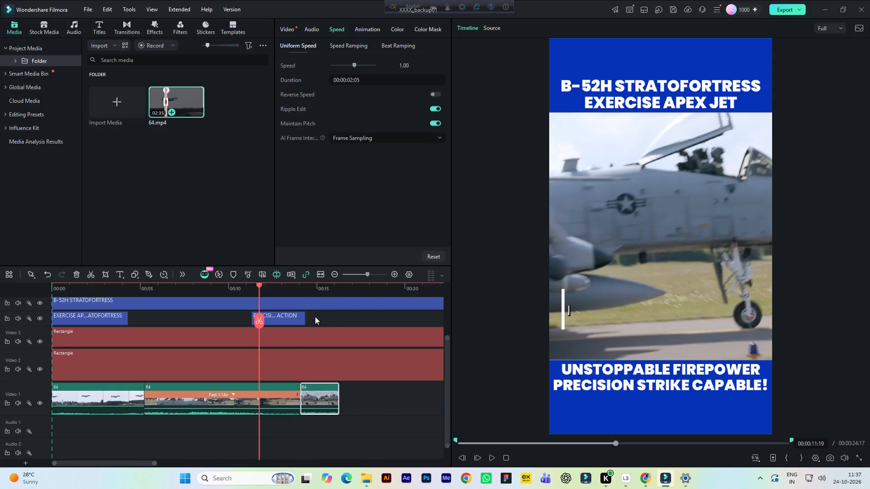
# Scale the third 64 clip to 199%, save the project, and play back the cut from the second clip into it.
pyautogui.click(329, 291)
pyautogui.click(324, 397)
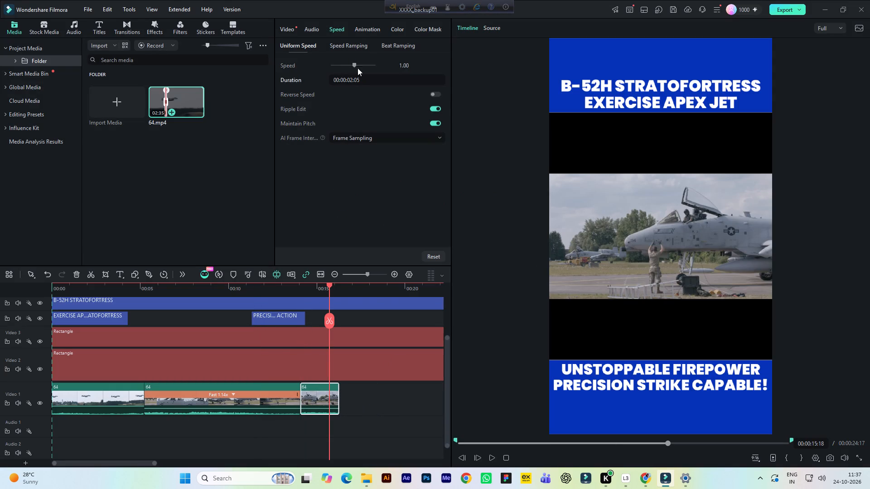
pyautogui.click(285, 33)
pyautogui.click(399, 87)
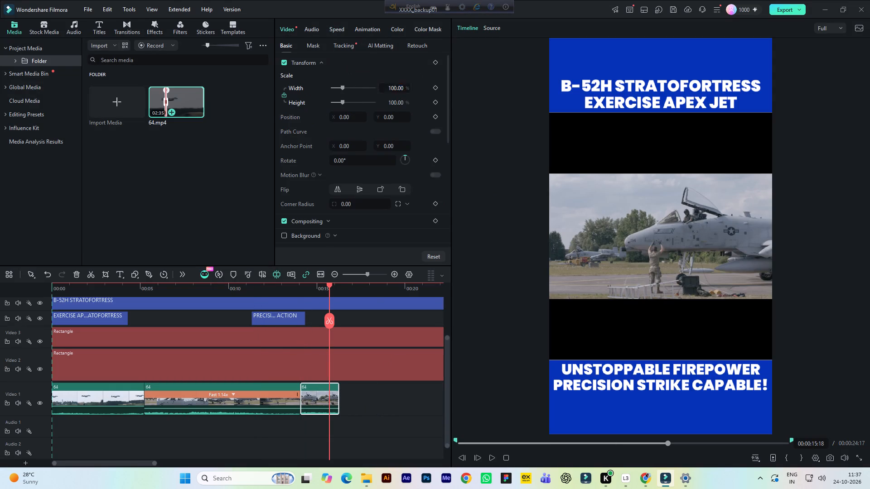
pyautogui.write('199')
pyautogui.press('Return')
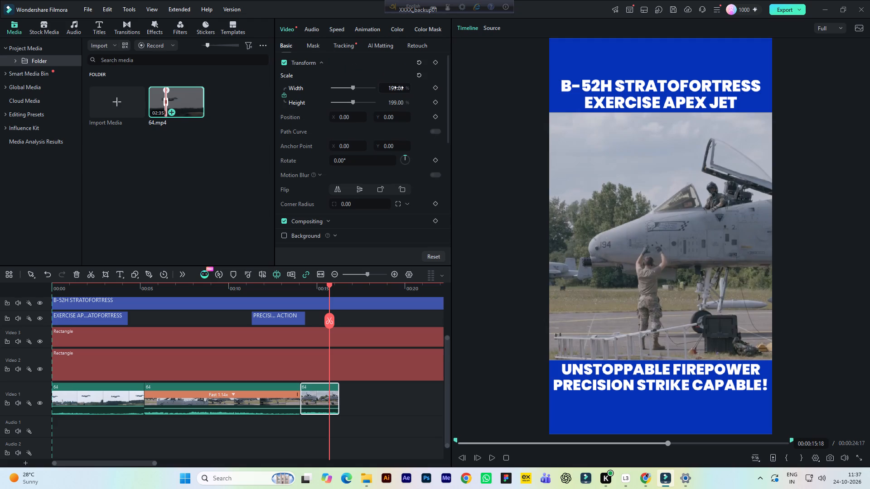
pyautogui.hotkey('ctrl', 's')
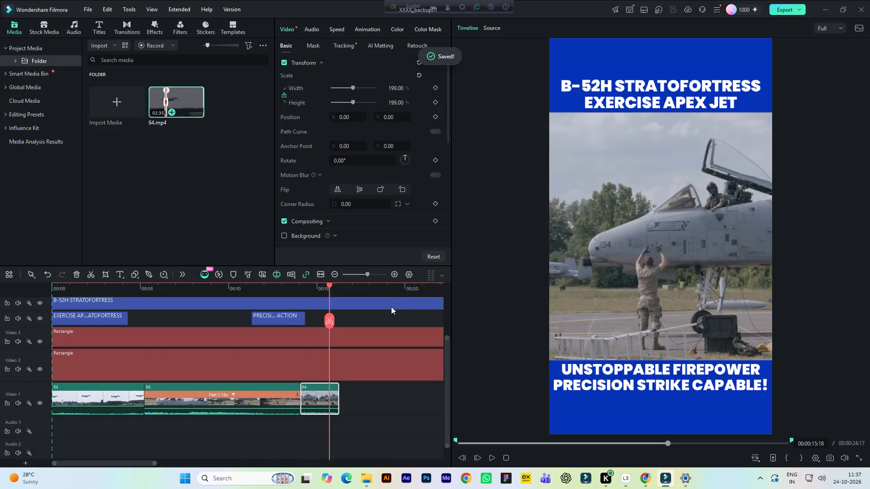
pyautogui.click(263, 285)
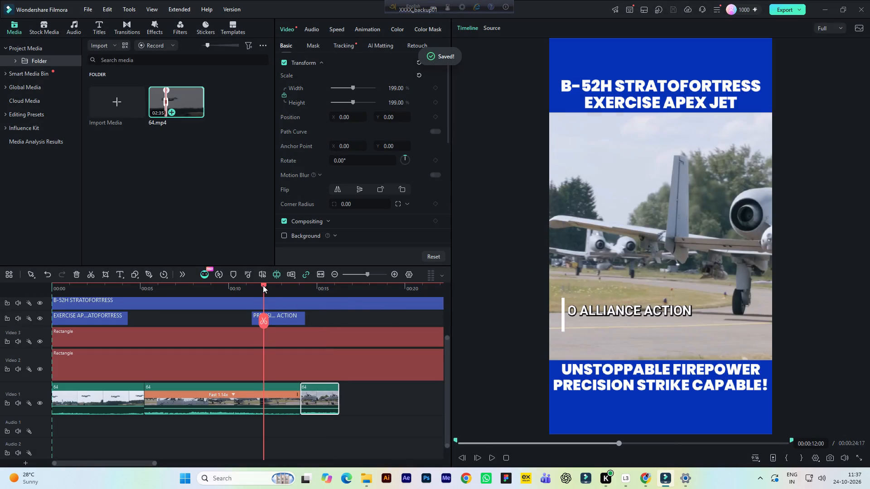
pyautogui.press('space')
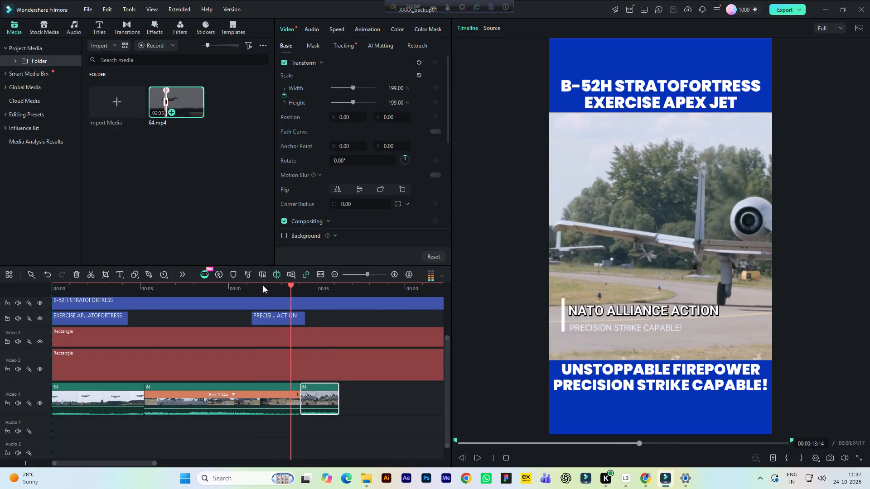
pyautogui.press('space')
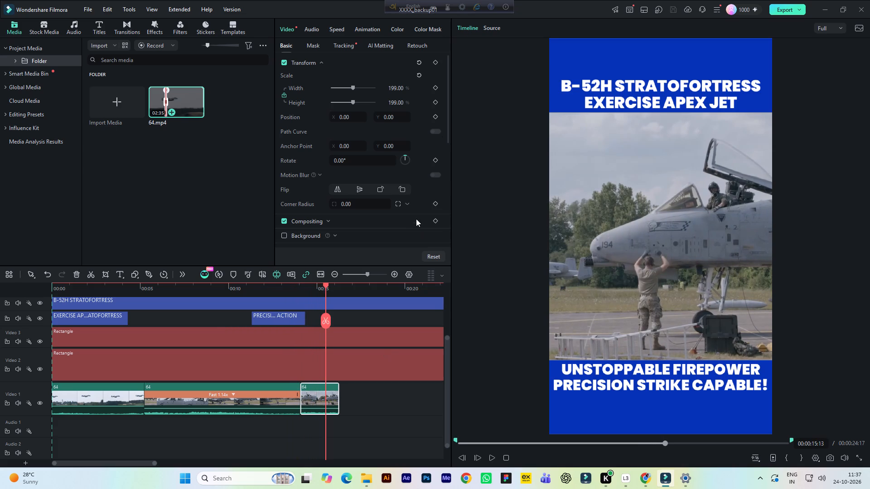
# Grade the third 64 clip with brightness 19, contrast 16, highlight 20, saturation 15 and vibrance 18, then save and play it back.
pyautogui.click(393, 31)
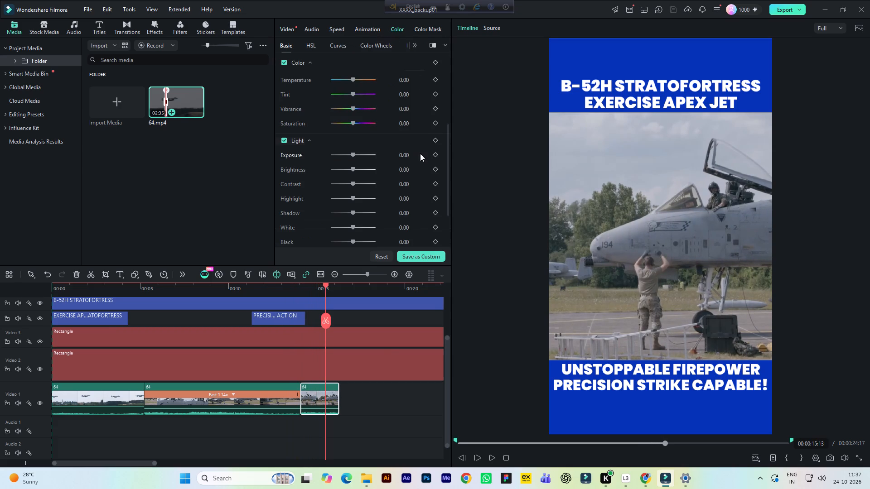
pyautogui.scroll(-1, 432, 171)
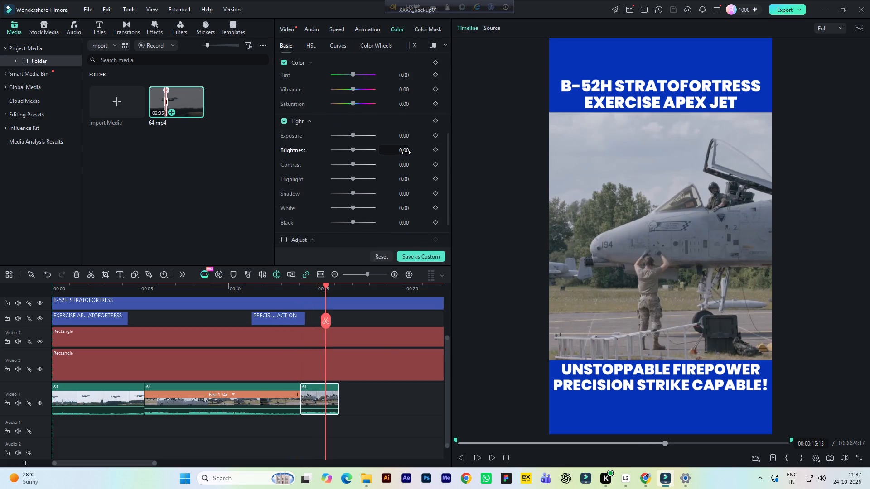
pyautogui.click(406, 153)
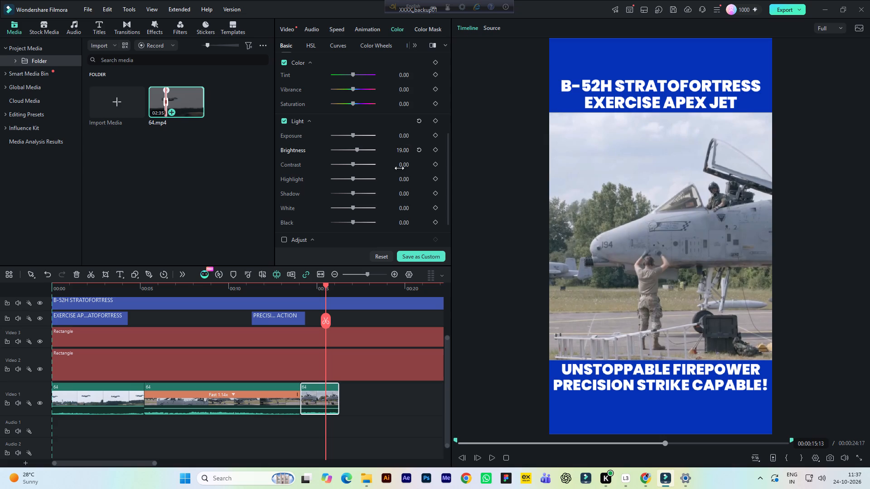
pyautogui.click(398, 166)
pyautogui.click(398, 179)
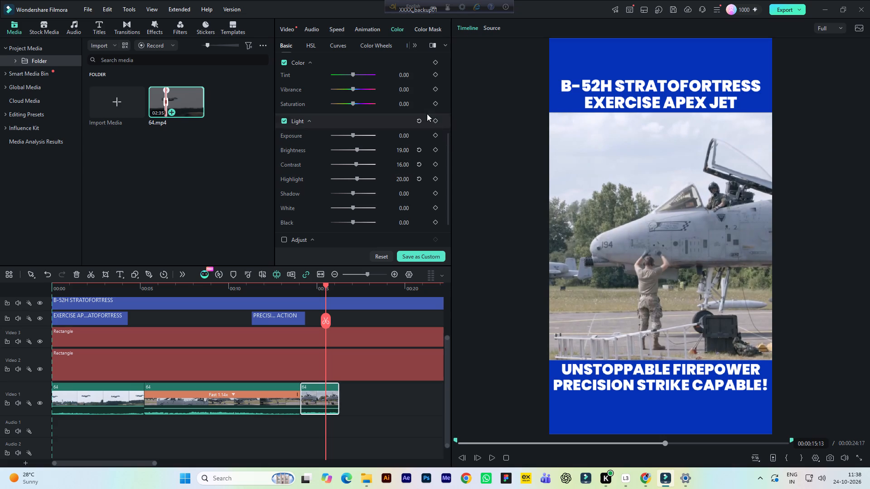
pyautogui.click(408, 105)
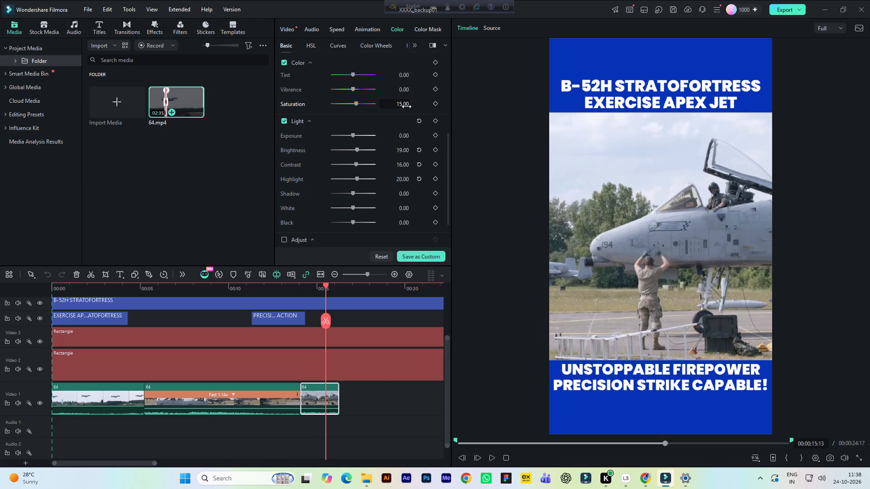
pyautogui.scroll(1, 399, 121)
pyautogui.click(401, 112)
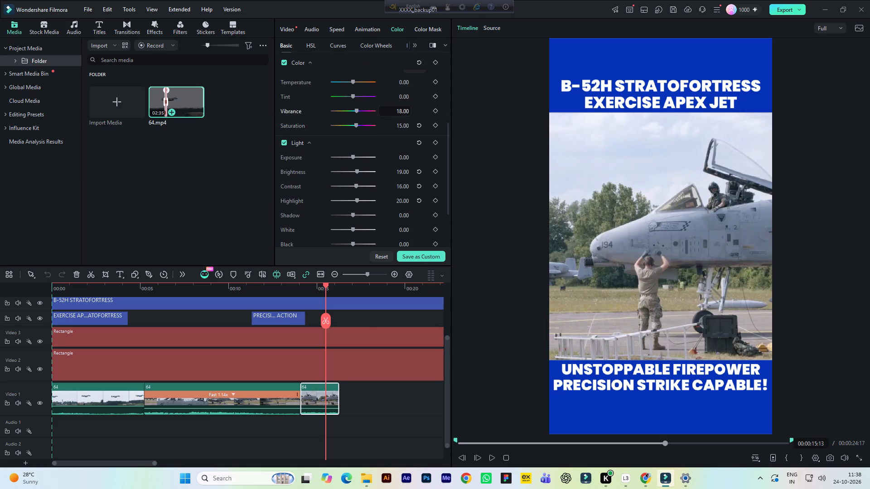
pyautogui.hotkey('ctrl', 's')
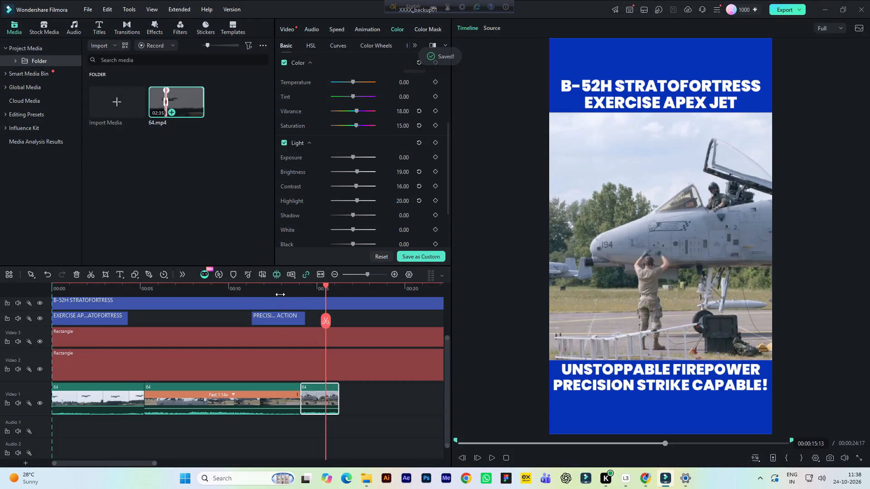
pyautogui.click(280, 290)
pyautogui.press('space')
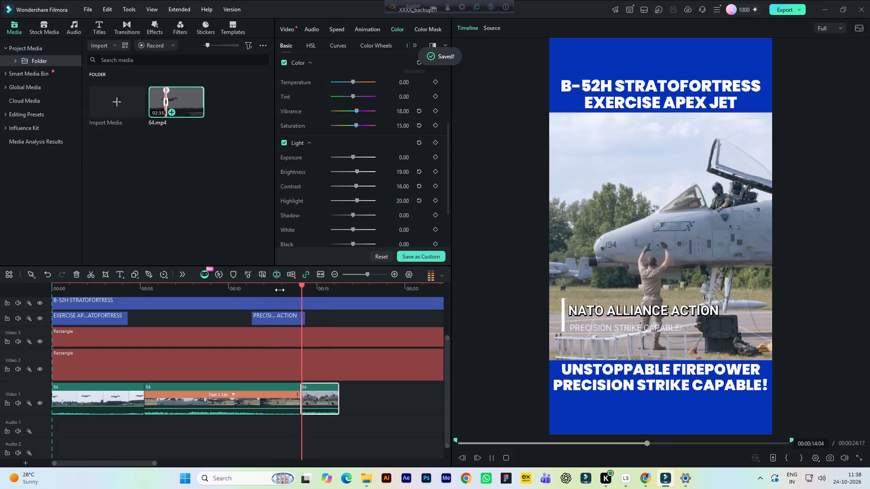
pyautogui.press('space')
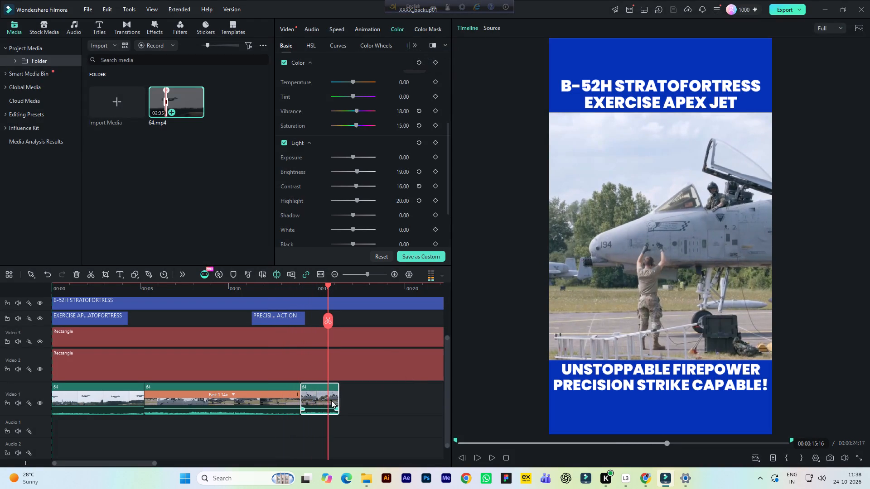
# Lower the third 64 clip's volume to -12.97 dB, play it back briefly, and save the project.
pyautogui.click(315, 29)
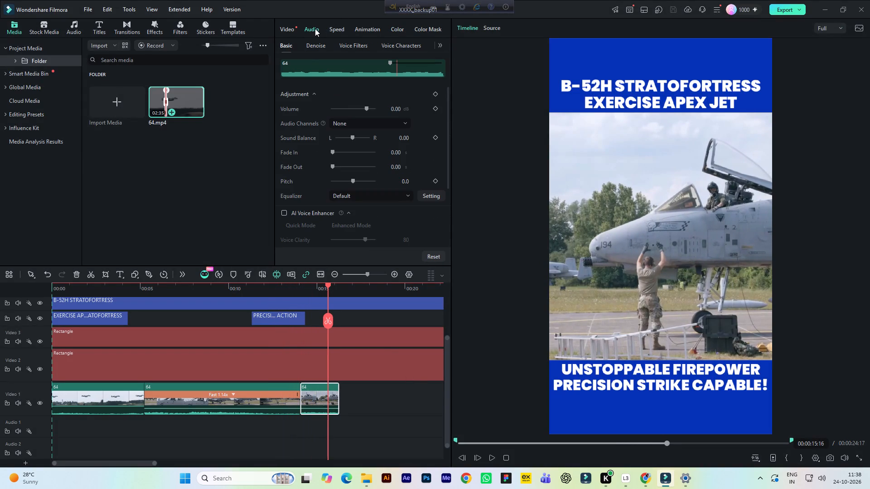
pyautogui.scroll(3, 351, 112)
pyautogui.click(364, 110)
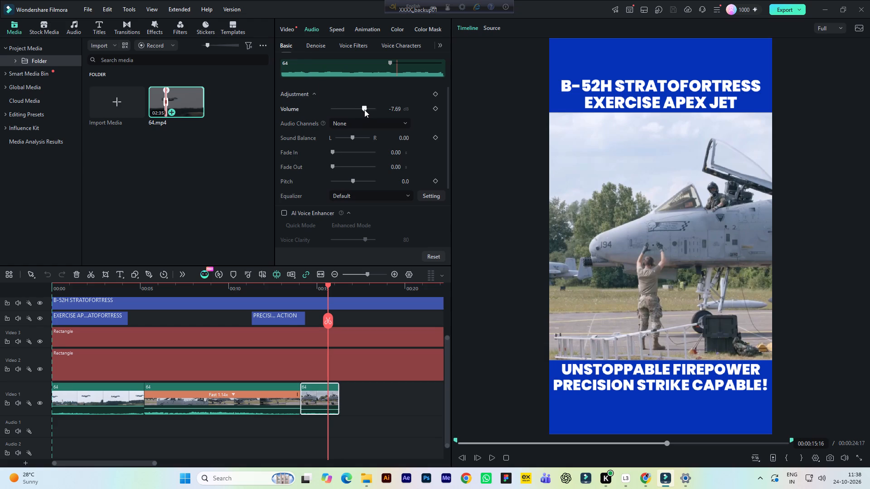
pyautogui.click(362, 110)
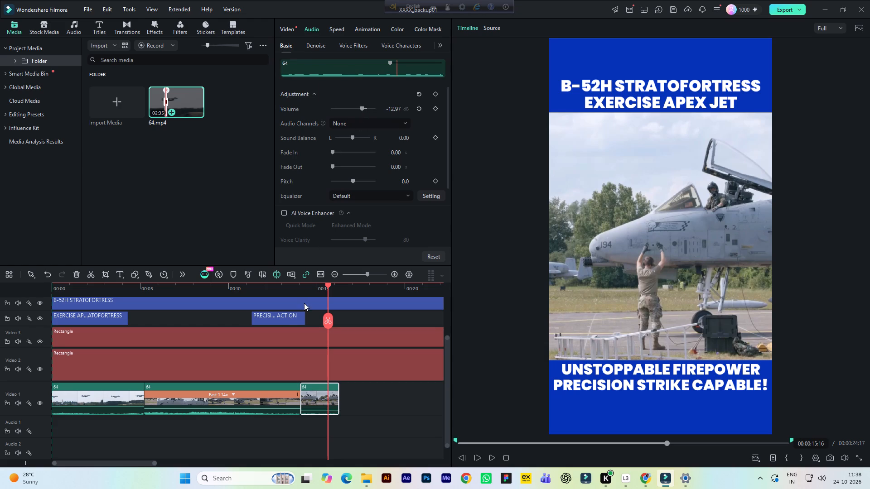
pyautogui.click(307, 286)
pyautogui.press('space')
pyautogui.press('space')
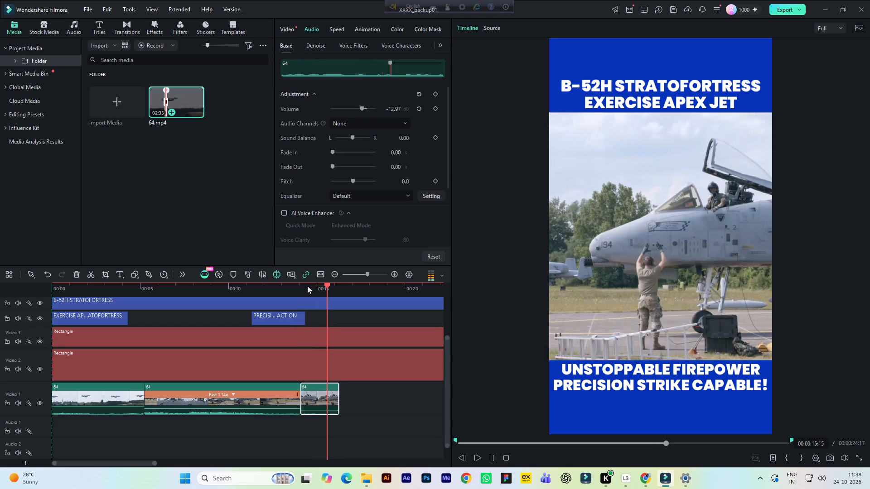
pyautogui.hotkey('ctrl', 's')
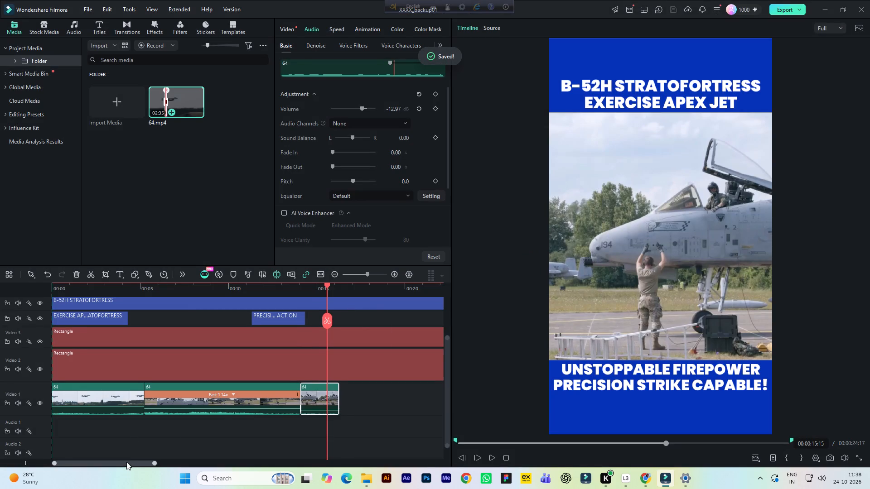
# Examine the remainder of the 64.mp4 source, from the marked ground crew shot to its end, for usable footage.
pyautogui.moveTo(127, 462); pyautogui.dragTo(145, 462)
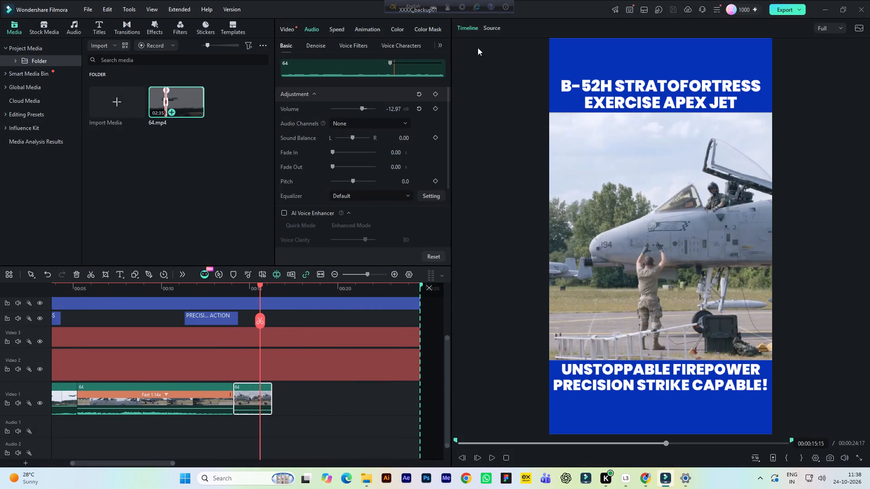
pyautogui.click(491, 26)
pyautogui.press('space')
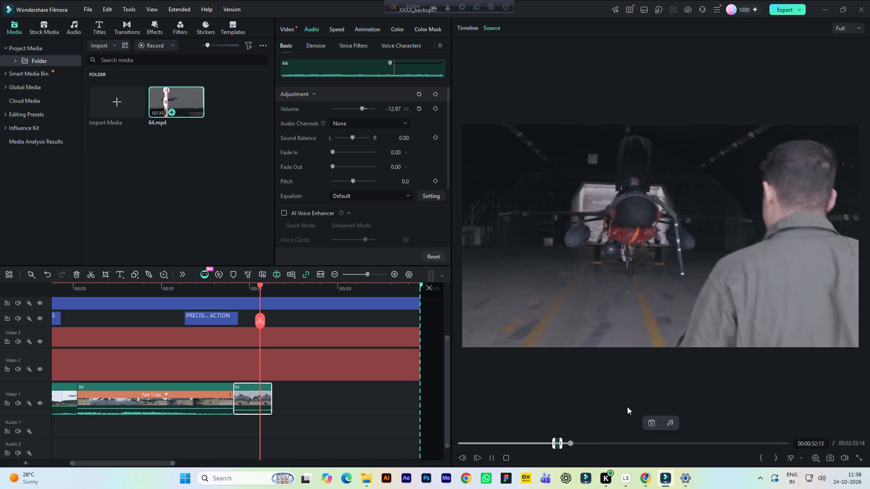
pyautogui.click(575, 443)
pyautogui.click(582, 443)
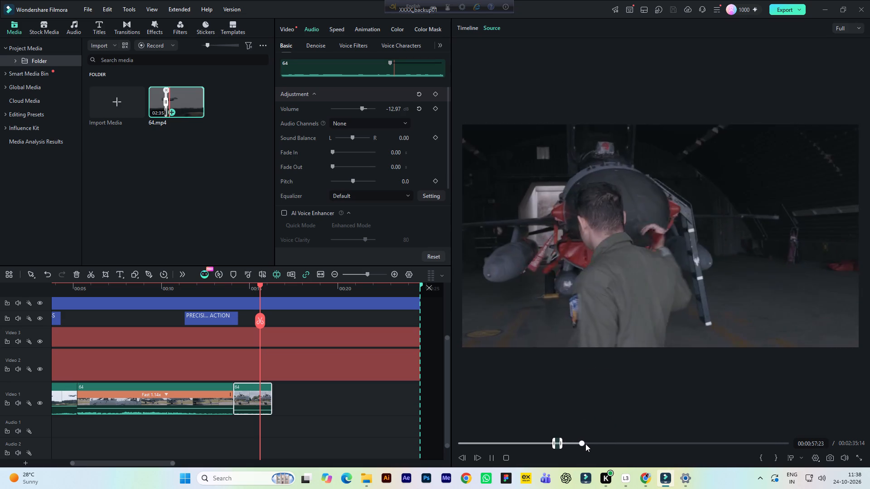
pyautogui.click(589, 444)
pyautogui.click(599, 444)
pyautogui.click(604, 440)
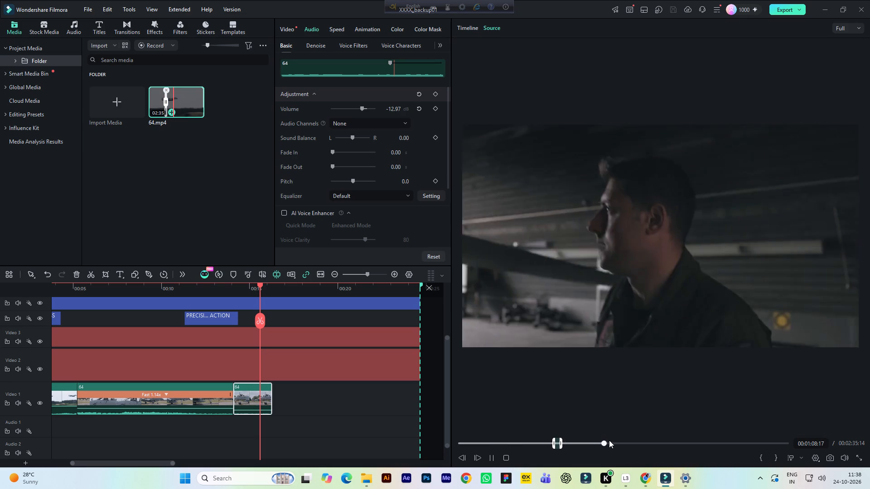
pyautogui.click(613, 441)
pyautogui.click(619, 441)
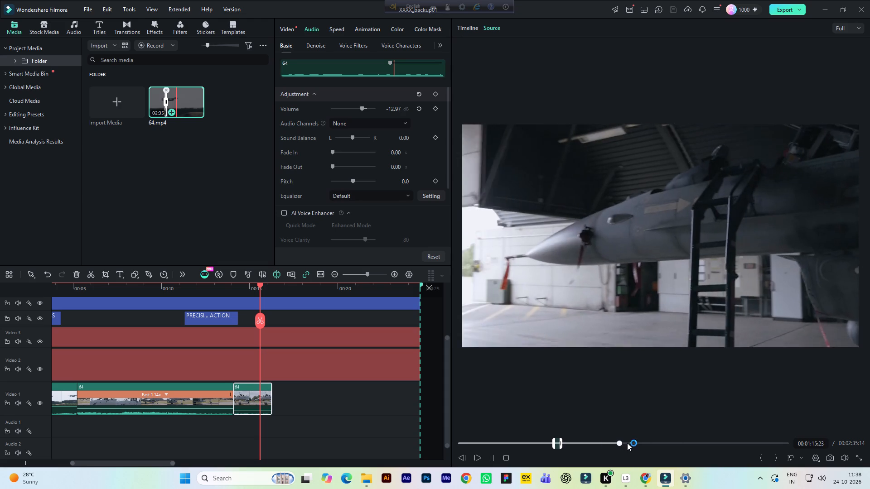
pyautogui.click(627, 443)
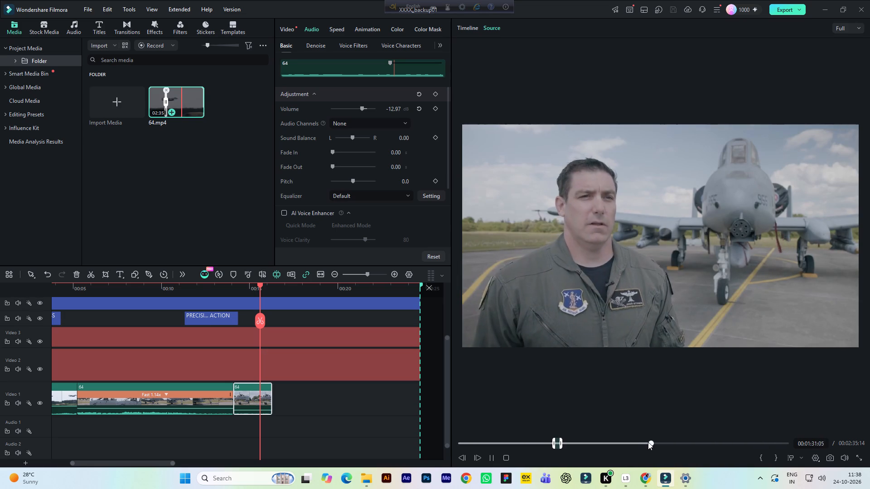
pyautogui.click(661, 442)
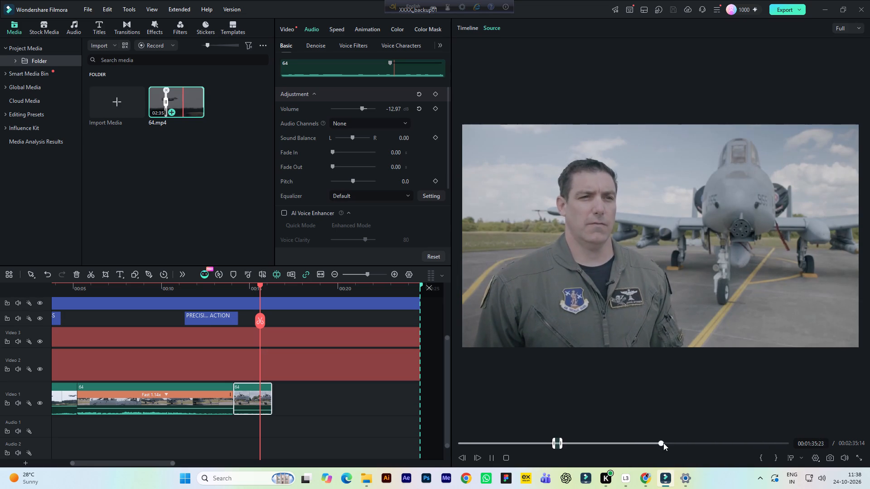
pyautogui.click(669, 444)
pyautogui.click(677, 443)
pyautogui.click(685, 442)
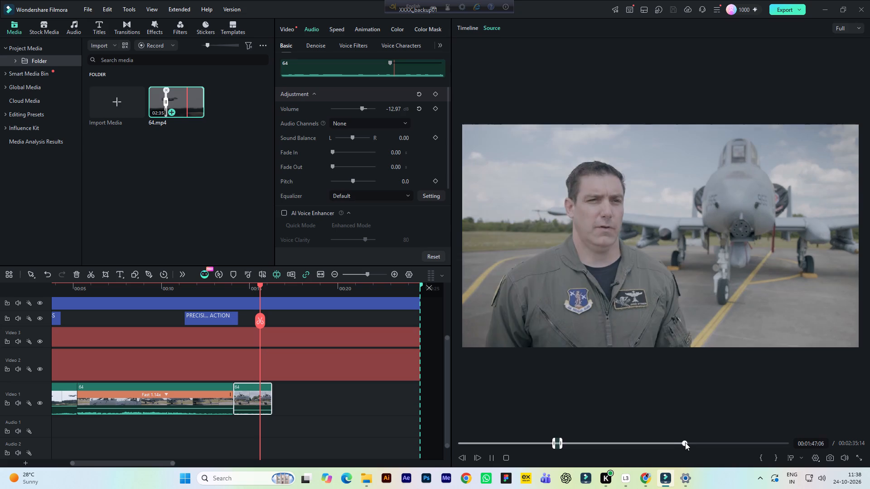
pyautogui.click(693, 442)
pyautogui.click(701, 442)
pyautogui.click(713, 444)
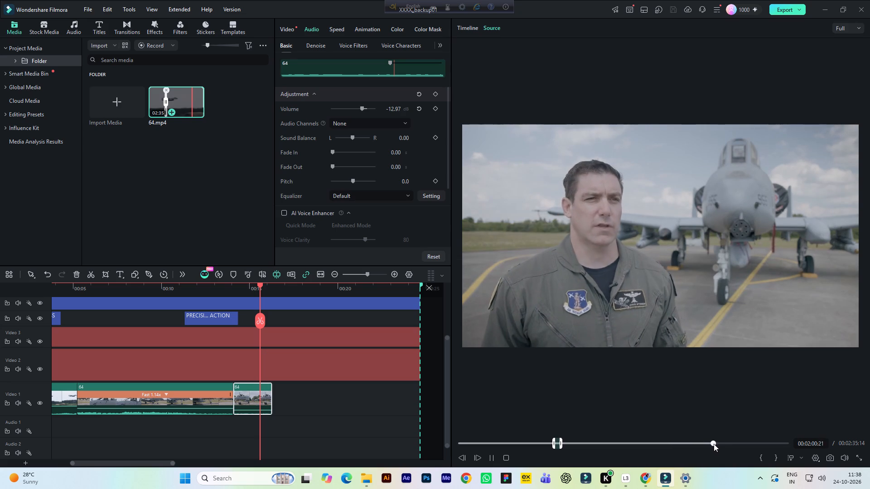
pyautogui.click(720, 444)
pyautogui.click(727, 444)
pyautogui.click(734, 443)
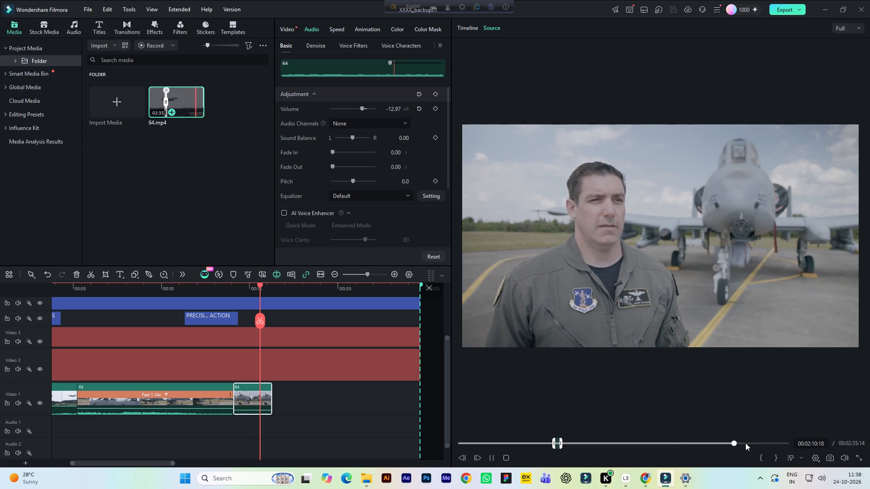
pyautogui.click(745, 443)
pyautogui.click(751, 443)
pyautogui.click(764, 443)
pyautogui.click(771, 443)
pyautogui.click(776, 444)
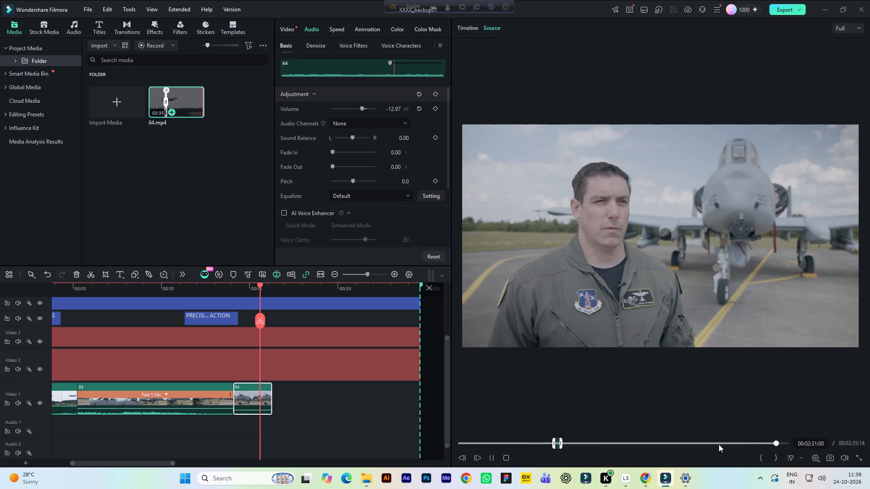
# Review the early flight footage in the 64.mp4 source for a usable shot of airborne jets.
pyautogui.click(527, 441)
pyautogui.click(511, 443)
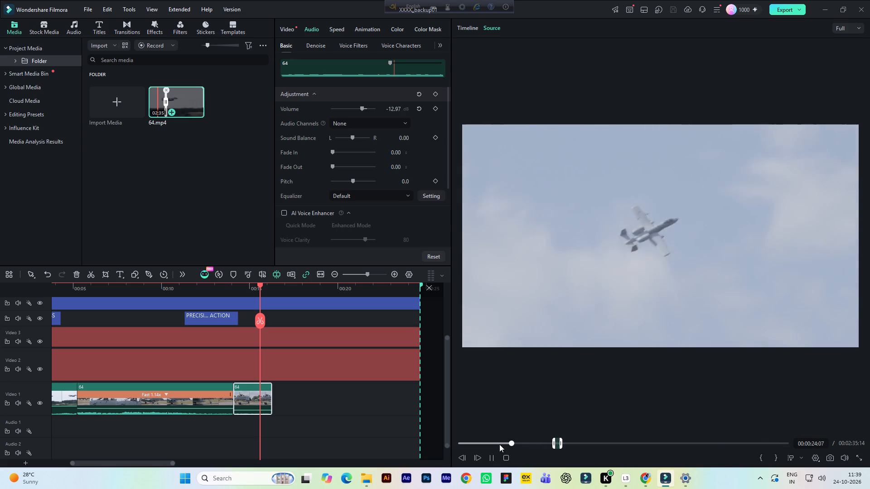
pyautogui.click(499, 444)
pyautogui.click(491, 444)
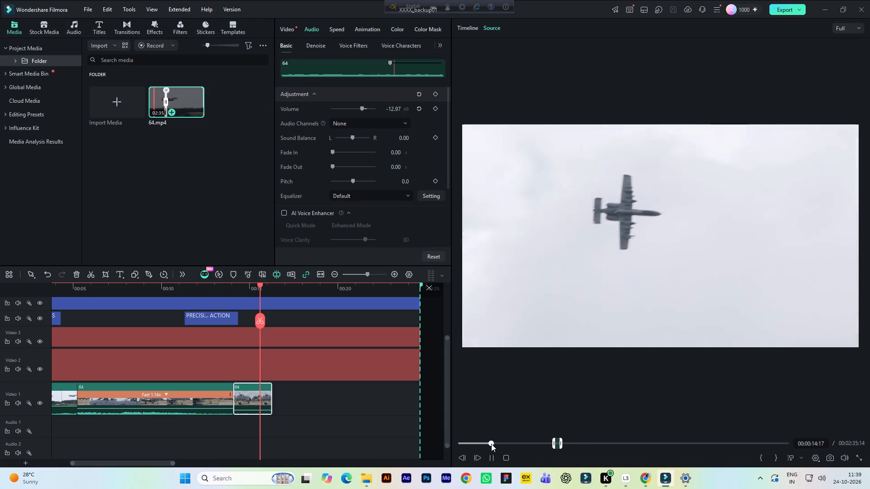
pyautogui.click(487, 444)
pyautogui.press('space')
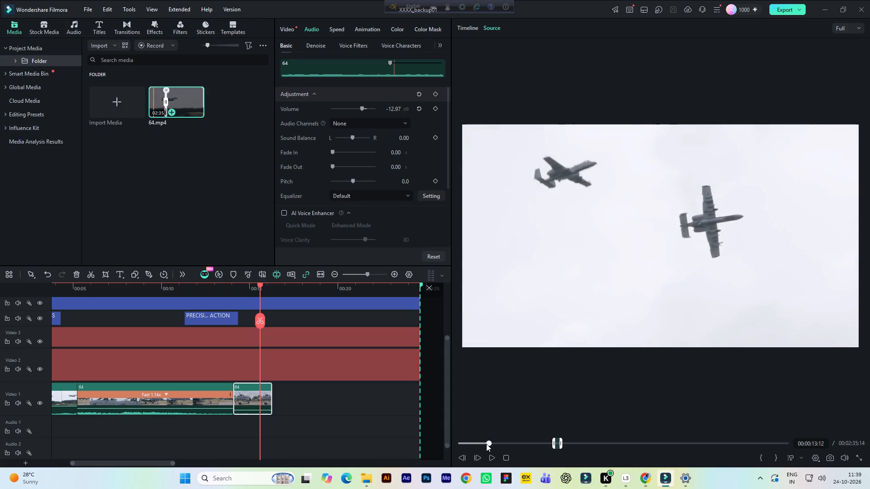
pyautogui.click(496, 442)
pyautogui.press('space')
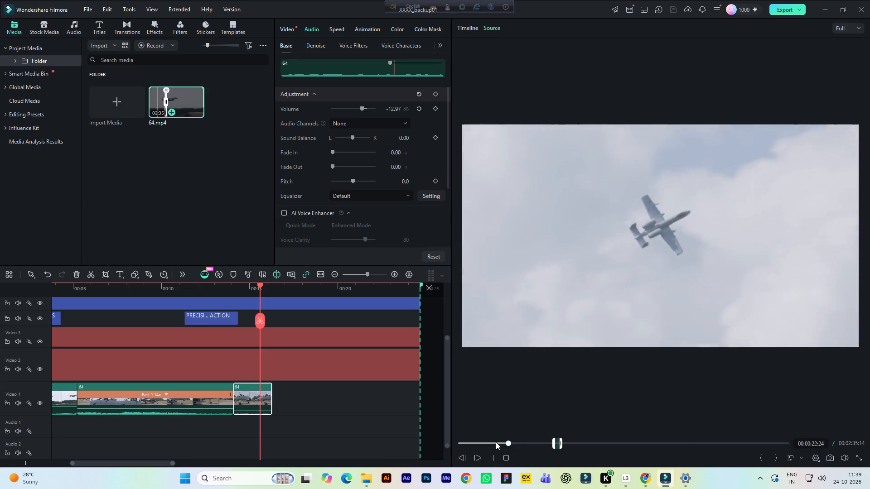
# Mark an in point at 00:00:13:12 in 64.mp4, where the two jets bank in flight.
pyautogui.click(493, 442)
pyautogui.click(483, 443)
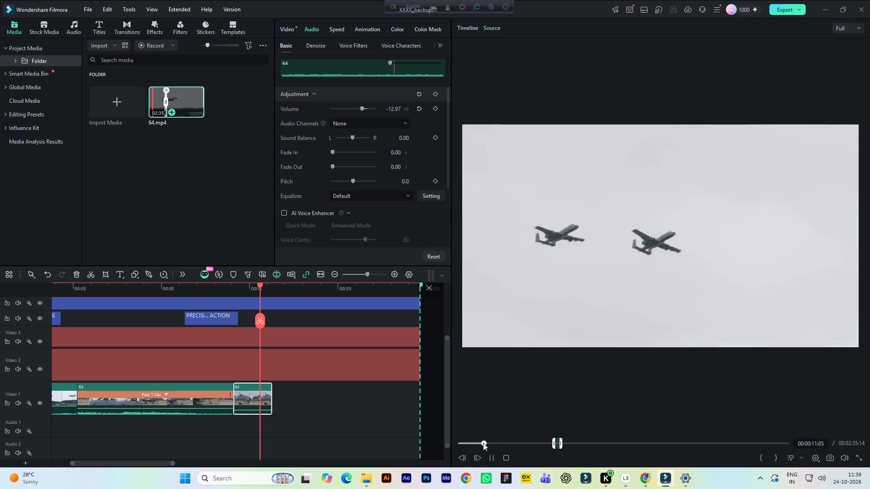
pyautogui.click(481, 443)
pyautogui.click(477, 443)
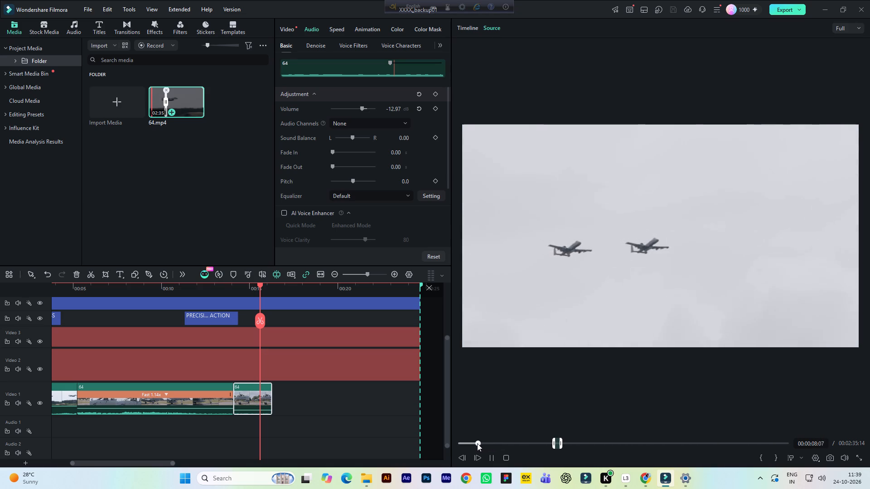
pyautogui.click(475, 443)
pyautogui.click(479, 443)
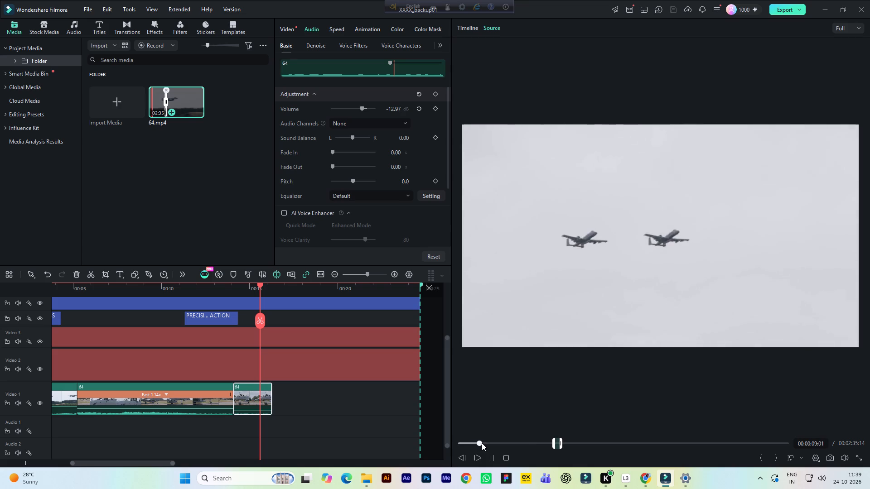
pyautogui.click(483, 443)
pyautogui.click(488, 442)
pyautogui.press('space')
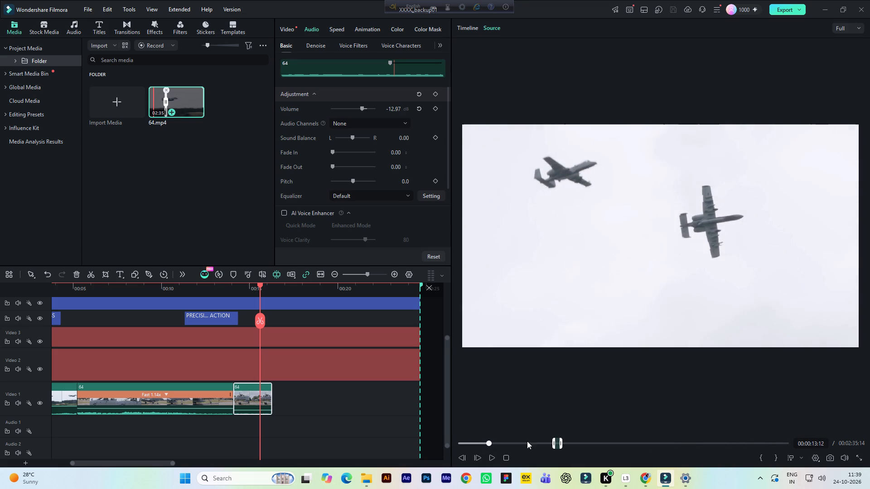
pyautogui.click(754, 459)
pyautogui.click(757, 458)
# Mark the out point at 00:00:25:03 in 64.mp4, just before the flying jet shot cuts to the parked aircraft.
pyautogui.press('space')
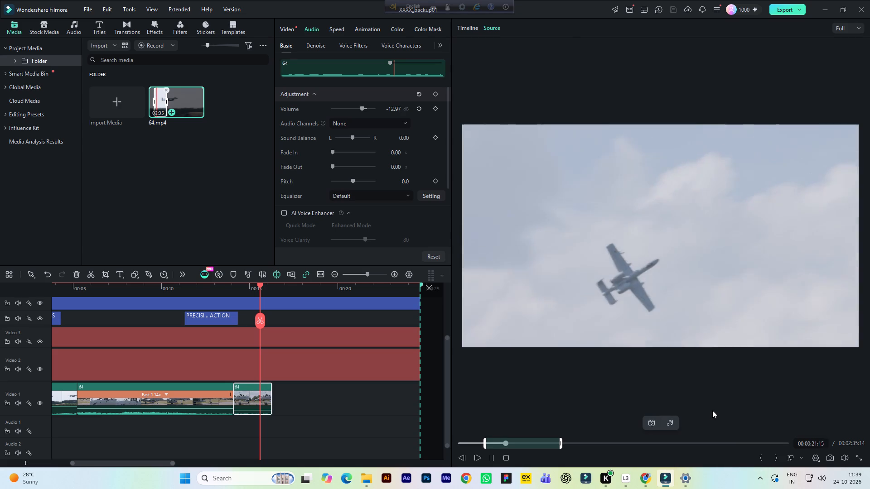
pyautogui.press('space')
pyautogui.press('space')
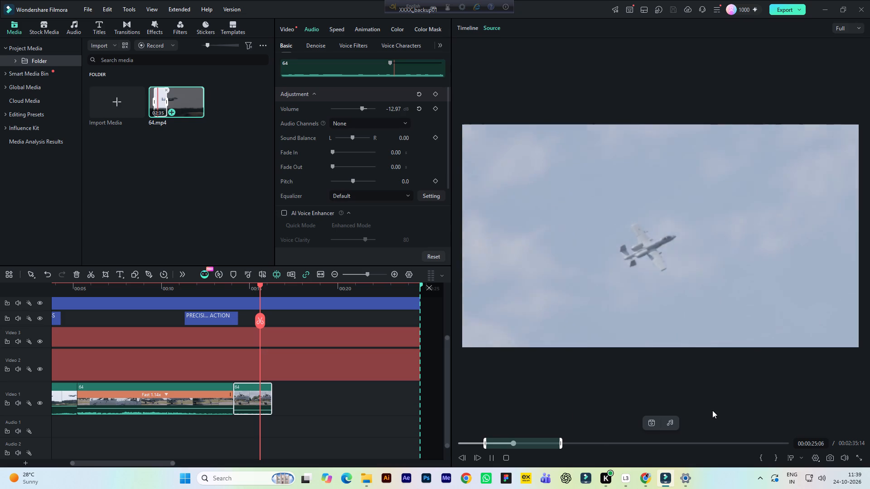
pyautogui.press('space')
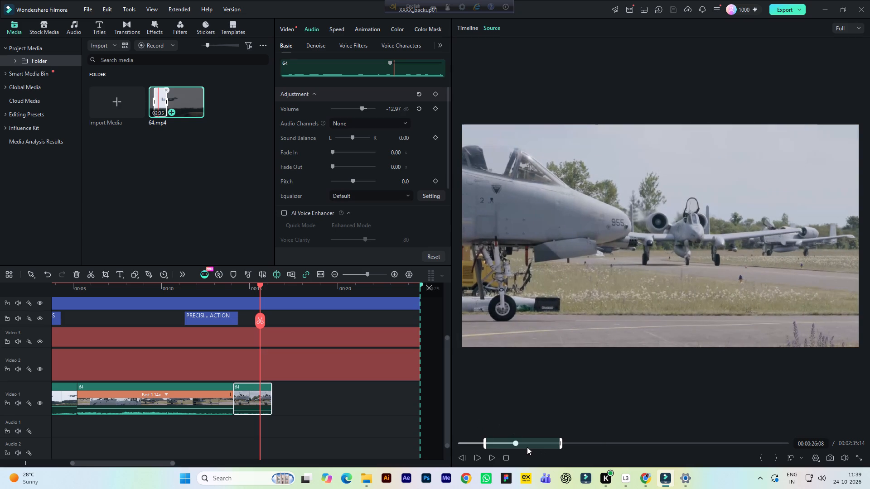
pyautogui.click(515, 443)
pyautogui.click(514, 443)
pyautogui.click(514, 443)
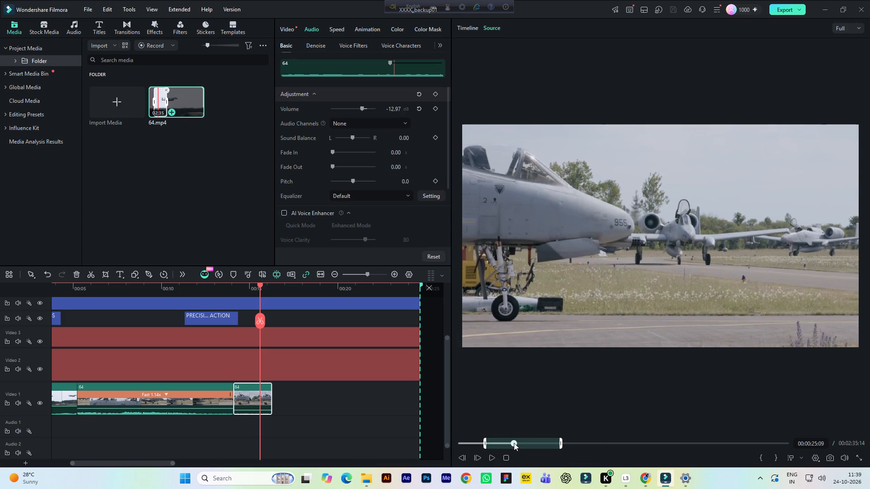
pyautogui.press('space')
pyautogui.press('space')
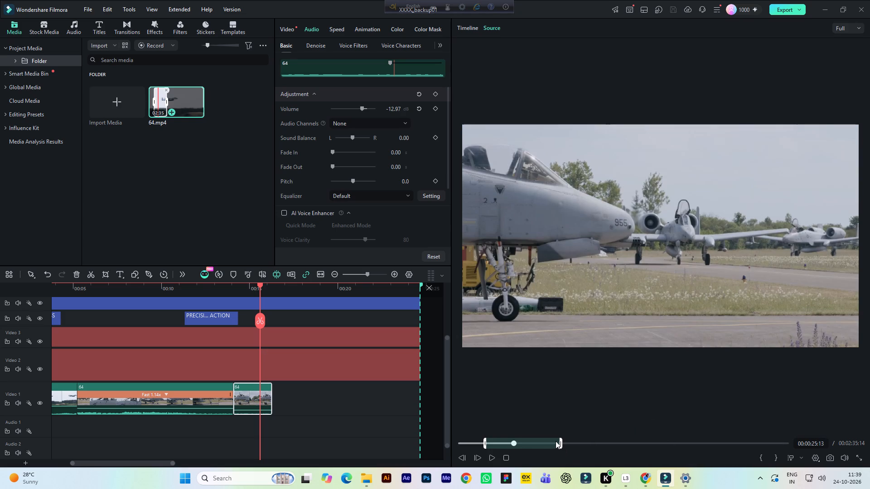
pyautogui.click(513, 442)
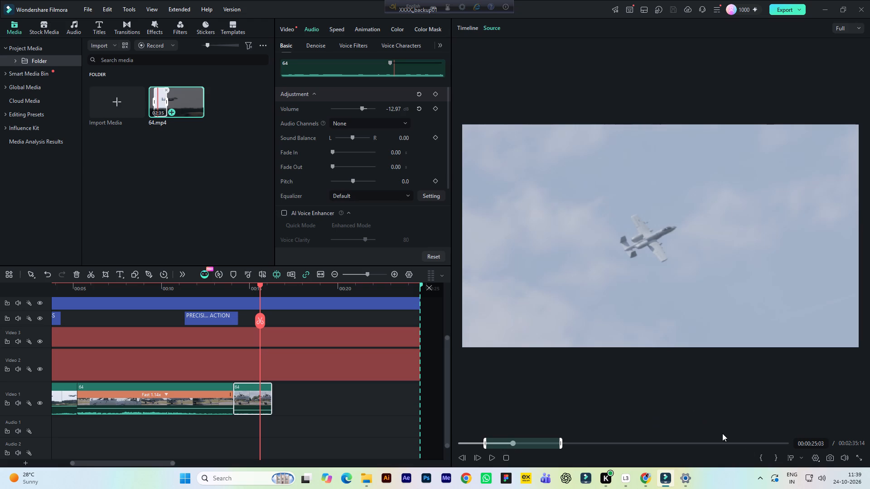
pyautogui.click(777, 460)
# Add the marked 64.mp4 range to Video 1, butt it against the third 64 clip's end, and show the frame at 00:00:20:11.
pyautogui.moveTo(658, 271); pyautogui.dragTo(295, 407)
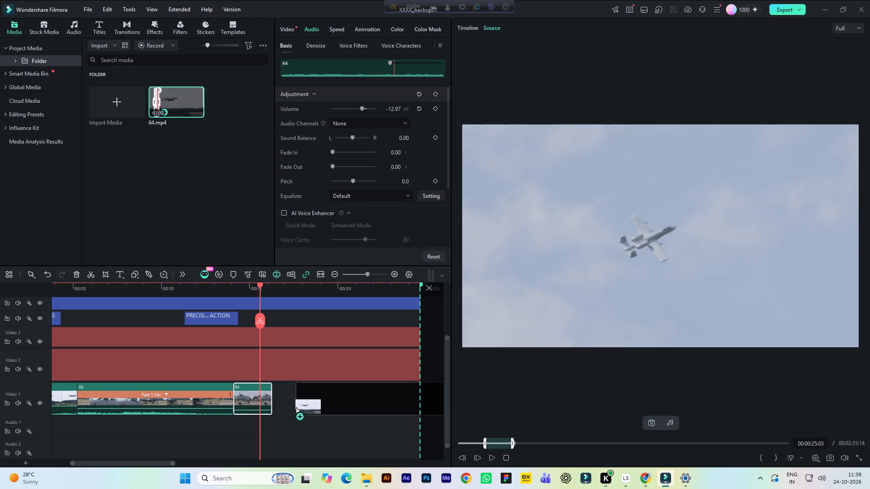
pyautogui.moveTo(295, 407); pyautogui.dragTo(281, 407)
pyautogui.click(509, 260)
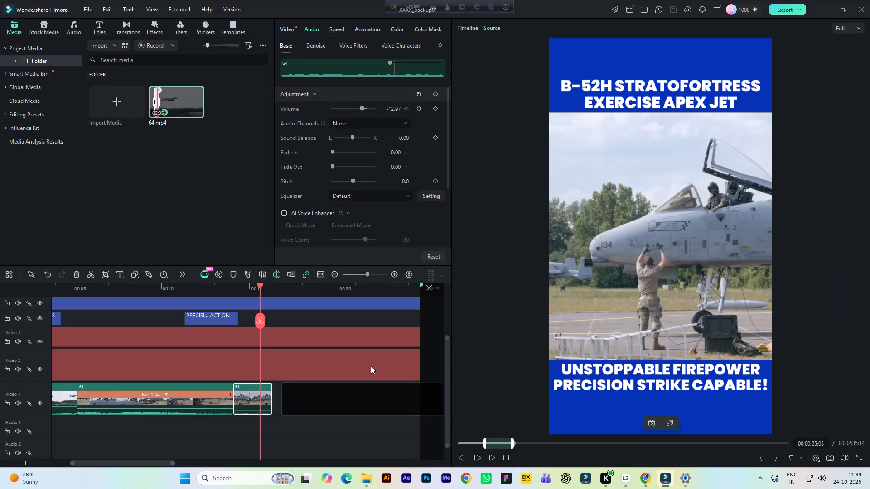
pyautogui.moveTo(154, 462); pyautogui.dragTo(159, 462)
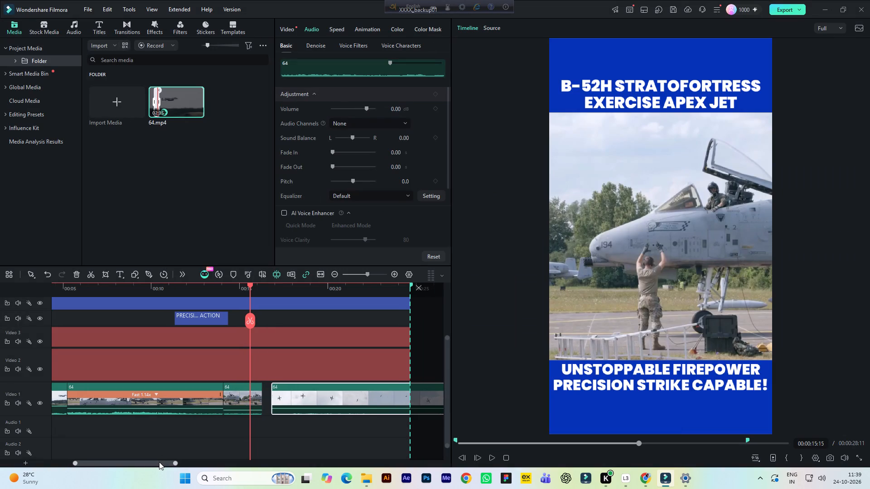
pyautogui.moveTo(159, 462); pyautogui.dragTo(177, 467)
pyautogui.moveTo(239, 398); pyautogui.dragTo(233, 399)
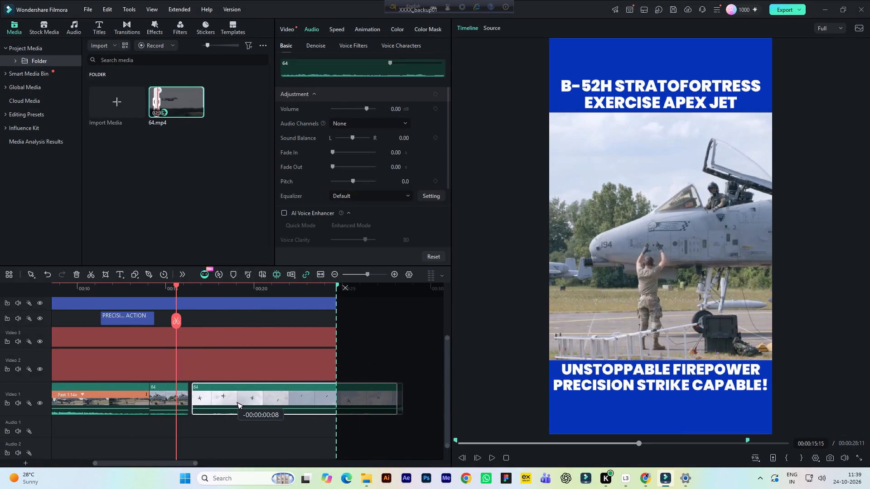
pyautogui.moveTo(233, 399); pyautogui.dragTo(232, 399)
pyautogui.click(262, 288)
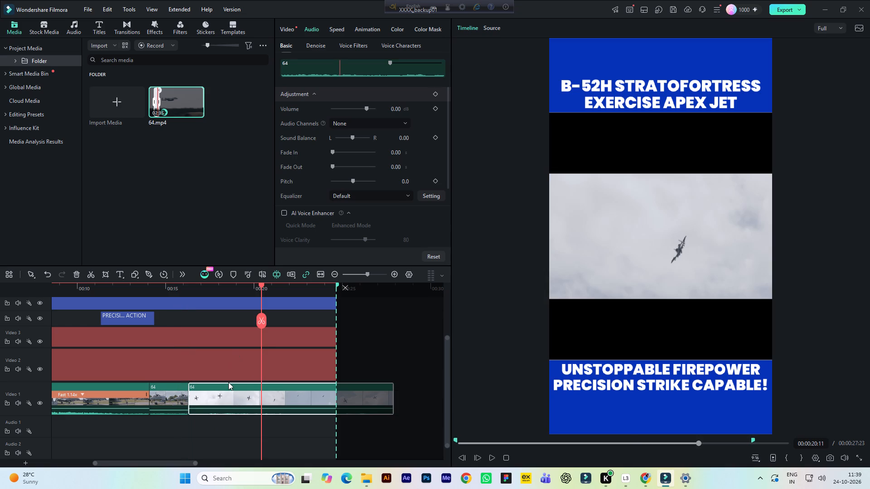
# Scale the fourth 64 clip on Video 1 uniformly to 199% and save the project.
pyautogui.click(229, 389)
pyautogui.hotkey('ctrl', 's')
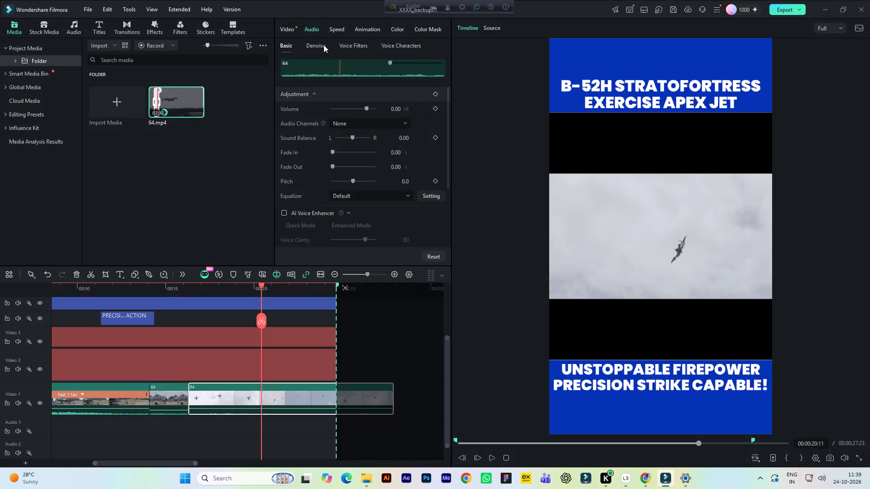
pyautogui.click(286, 29)
pyautogui.scroll(4, 383, 105)
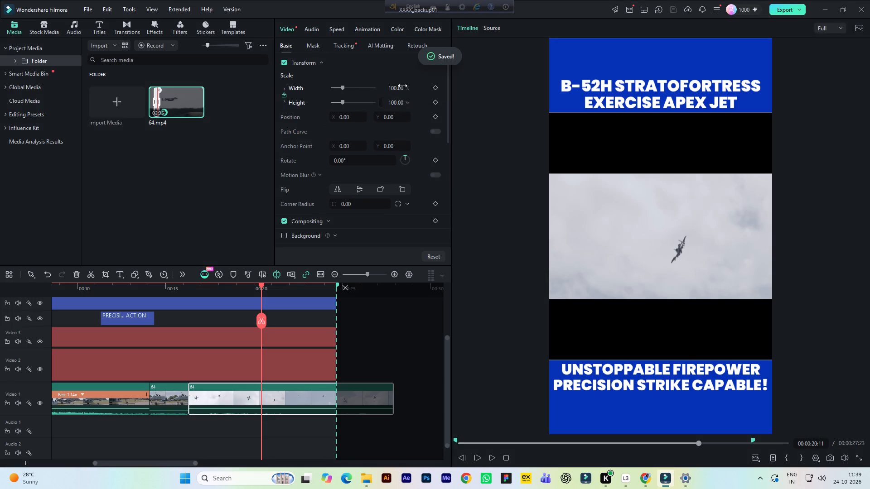
pyautogui.click(402, 86)
pyautogui.write('199')
pyautogui.press('Return')
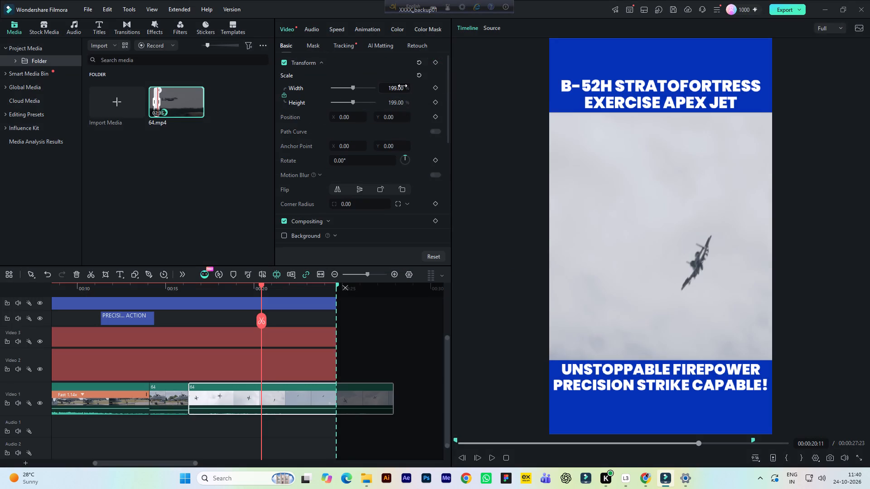
pyautogui.hotkey('ctrl', 's')
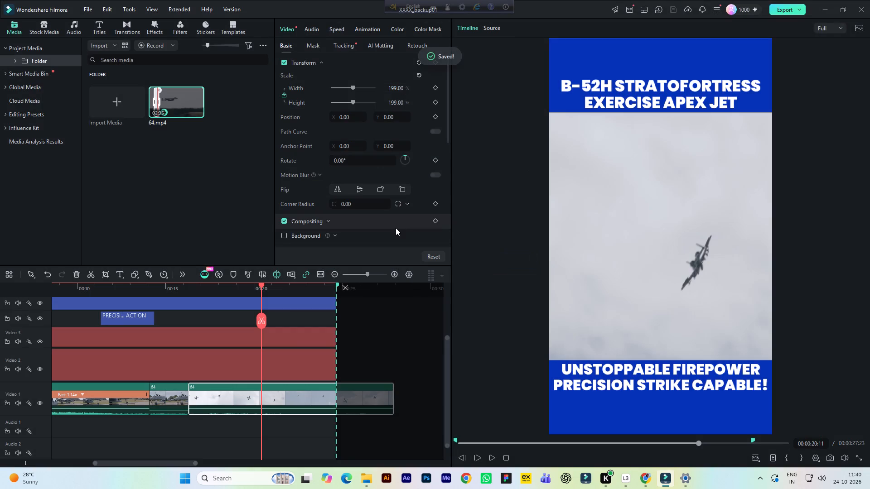
# Set the fourth 64 clip's uniform speed to 1.39 and play its ending.
pyautogui.click(338, 30)
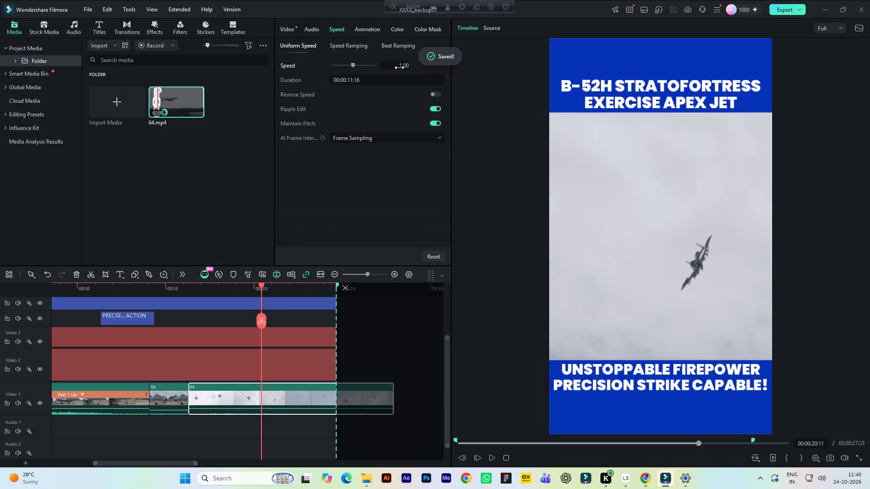
pyautogui.click(401, 67)
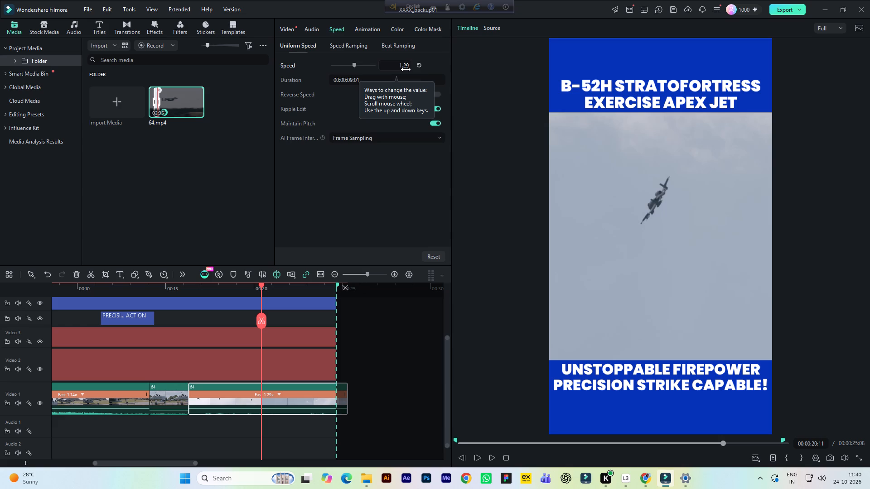
pyautogui.click(406, 69)
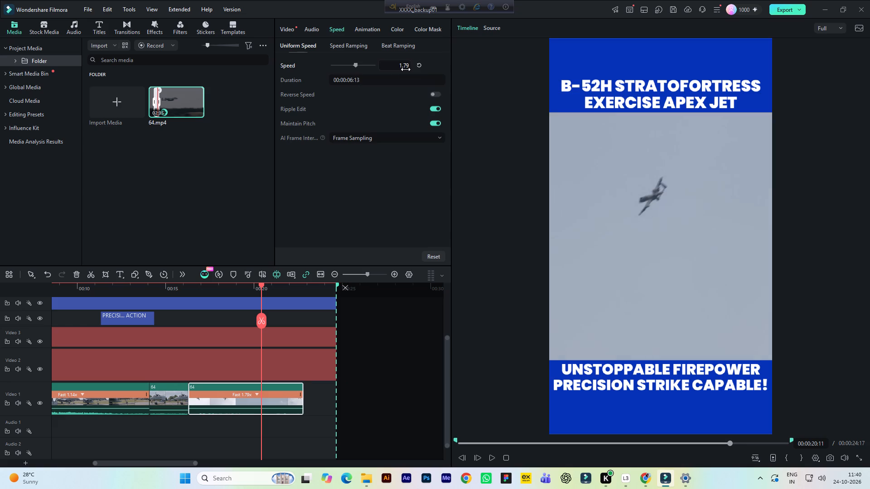
pyautogui.click(406, 69)
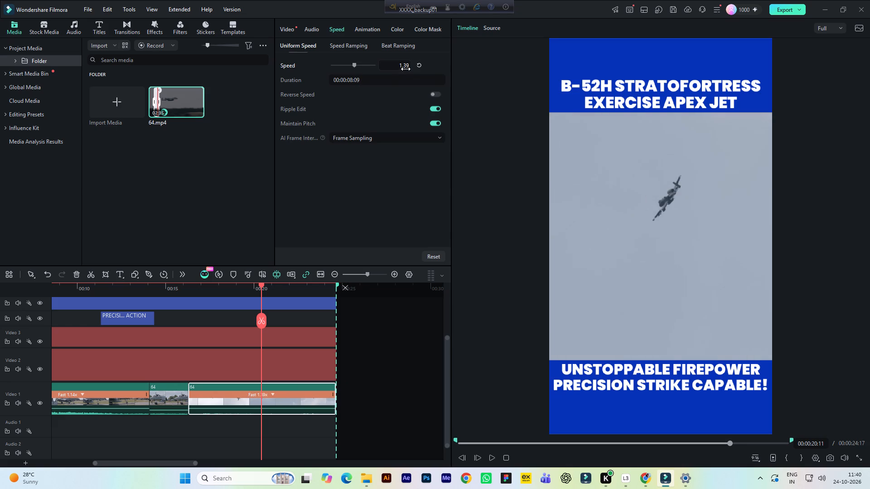
pyautogui.click(287, 290)
pyautogui.press('space')
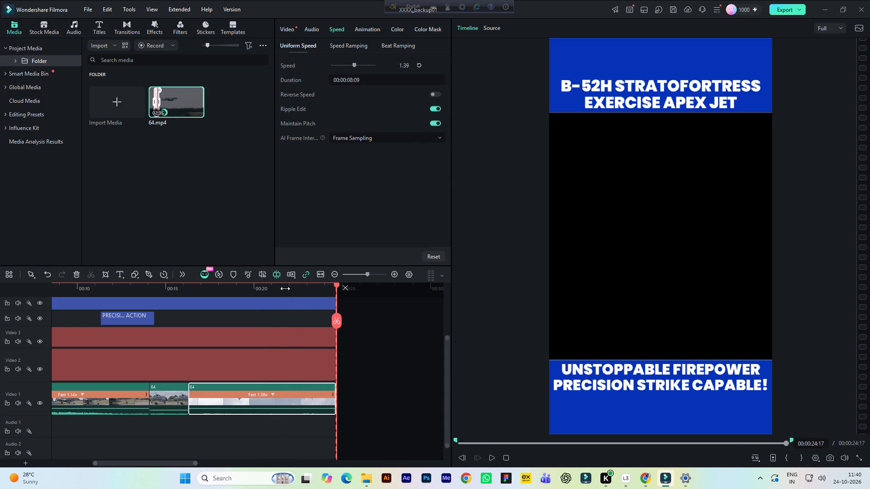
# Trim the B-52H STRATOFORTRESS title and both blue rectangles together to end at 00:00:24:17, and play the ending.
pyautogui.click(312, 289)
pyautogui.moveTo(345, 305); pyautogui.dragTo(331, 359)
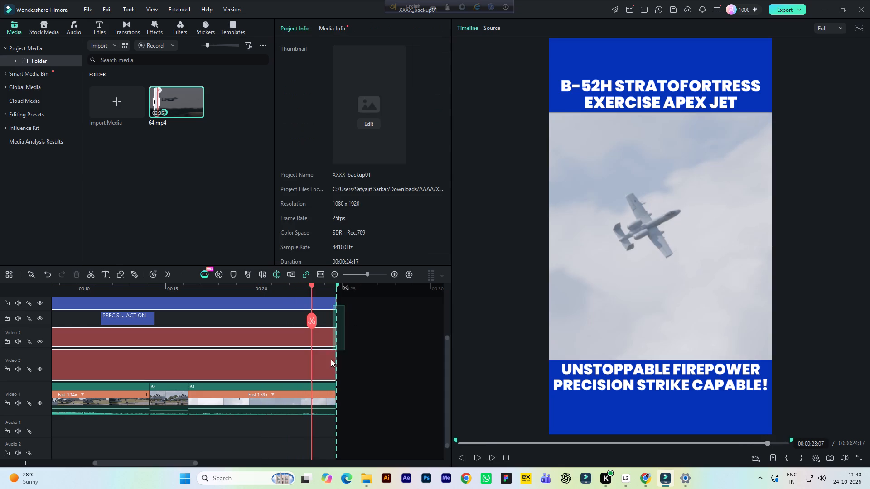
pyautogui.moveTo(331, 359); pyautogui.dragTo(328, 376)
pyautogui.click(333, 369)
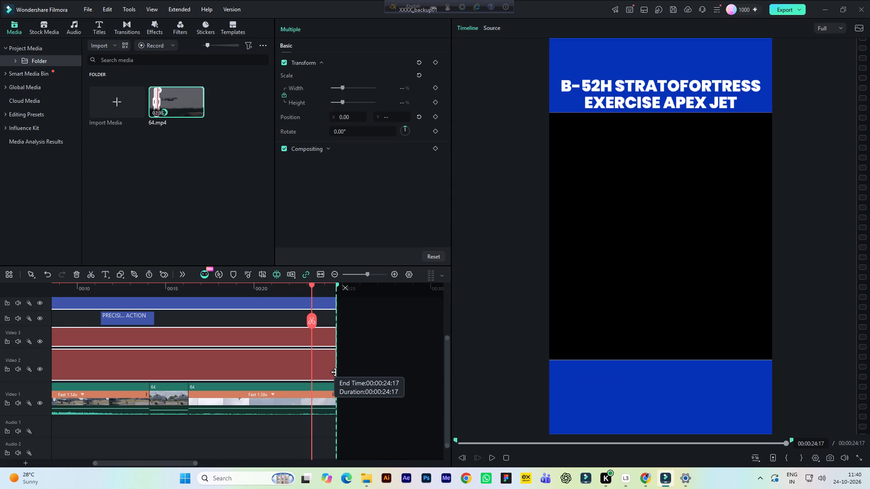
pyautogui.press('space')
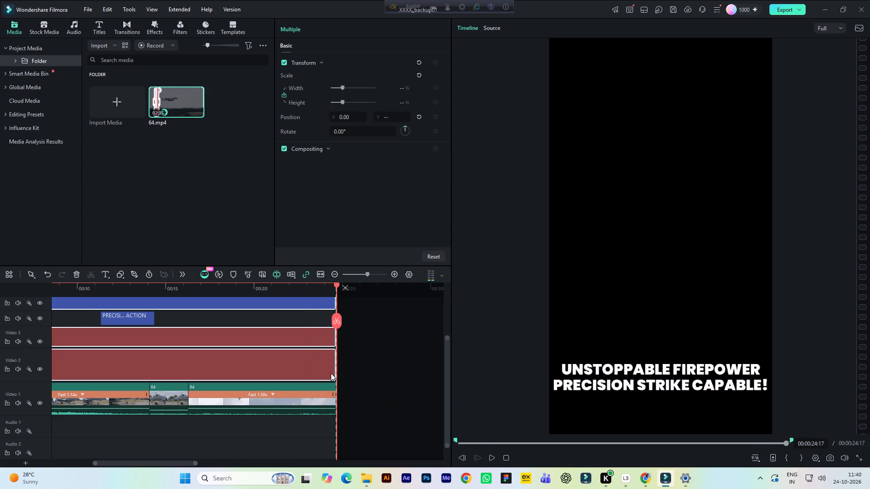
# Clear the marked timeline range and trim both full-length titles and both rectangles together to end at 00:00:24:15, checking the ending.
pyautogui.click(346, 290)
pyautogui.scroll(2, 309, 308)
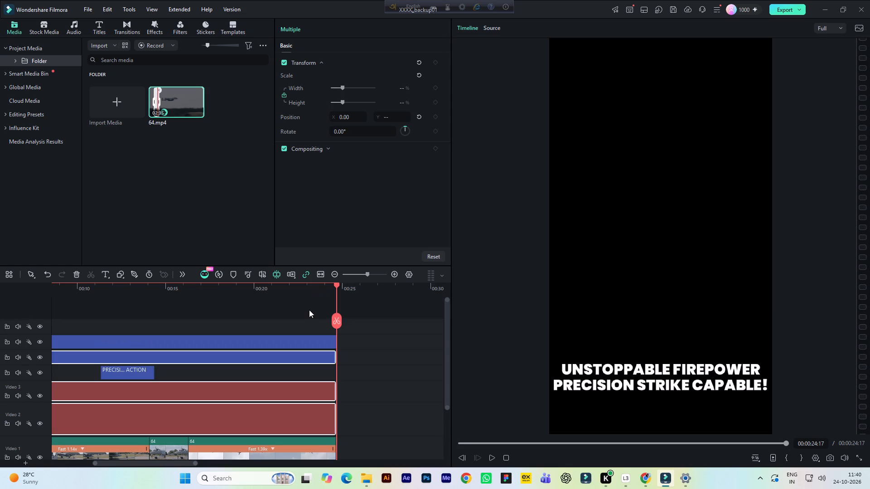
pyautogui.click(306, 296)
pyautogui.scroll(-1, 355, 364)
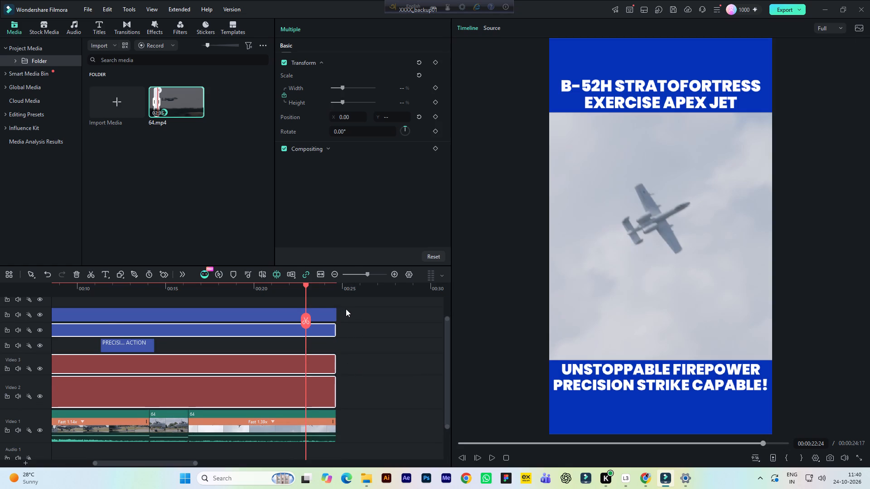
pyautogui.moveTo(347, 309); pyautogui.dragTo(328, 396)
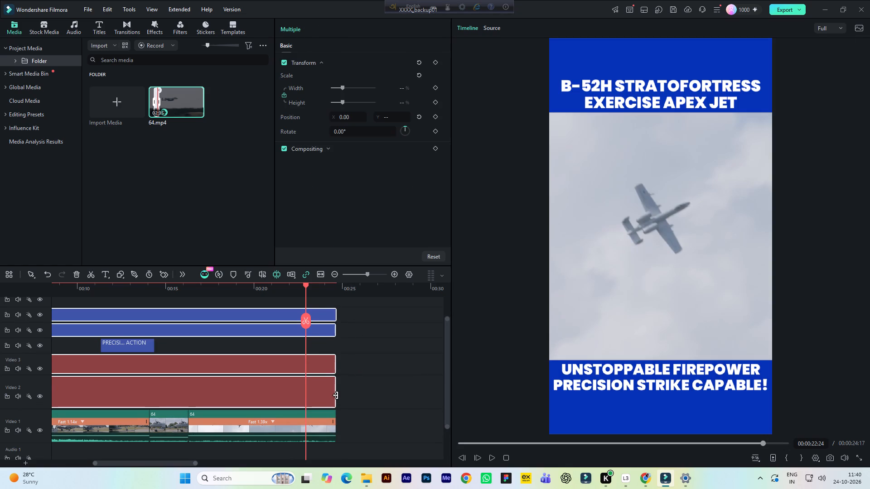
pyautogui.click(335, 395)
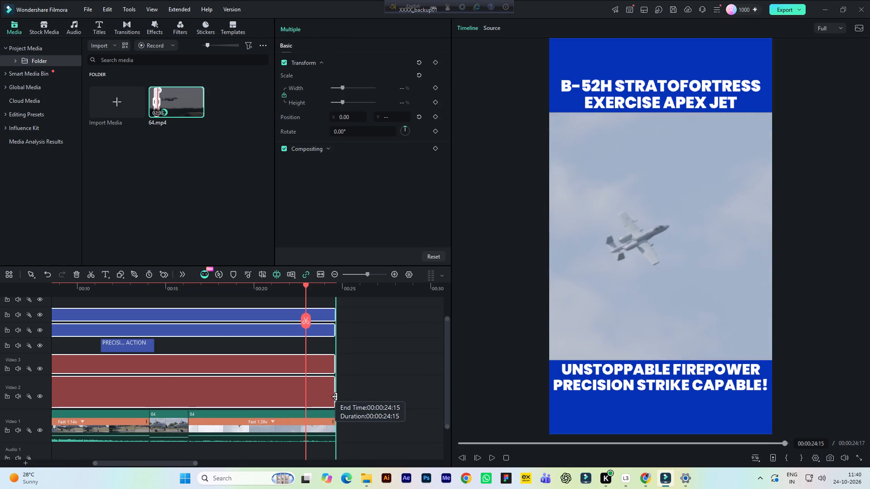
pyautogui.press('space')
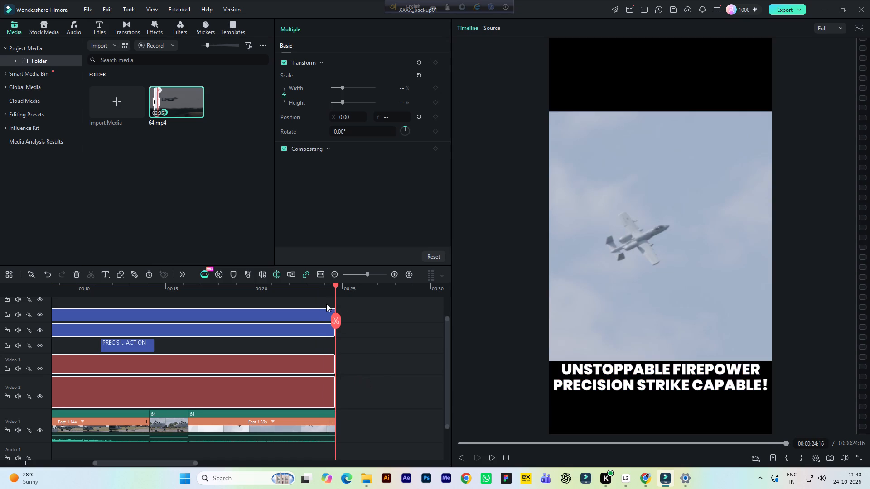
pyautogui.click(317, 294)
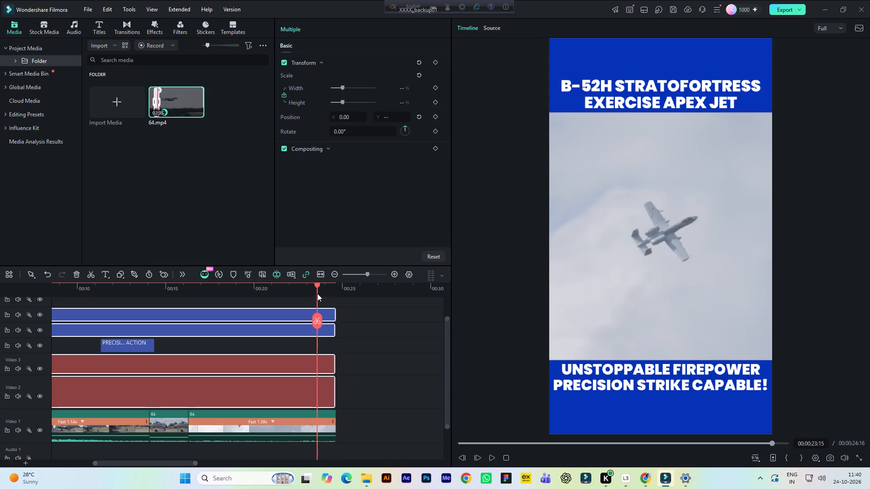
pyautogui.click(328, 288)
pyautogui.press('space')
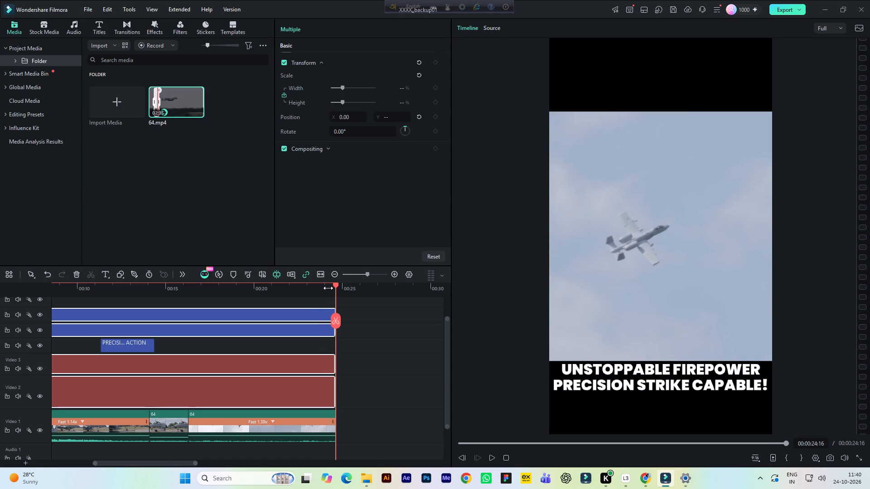
# Extend the Video 2 rectangle to meet the last 64 clip's end at 00:00:24:16.
pyautogui.click(350, 343)
pyautogui.click(296, 298)
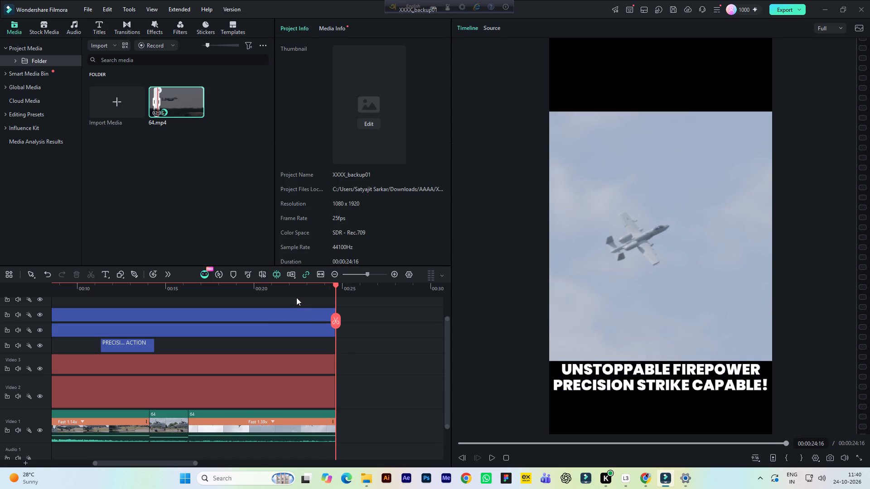
pyautogui.click(307, 292)
pyautogui.moveTo(346, 387); pyautogui.dragTo(323, 401)
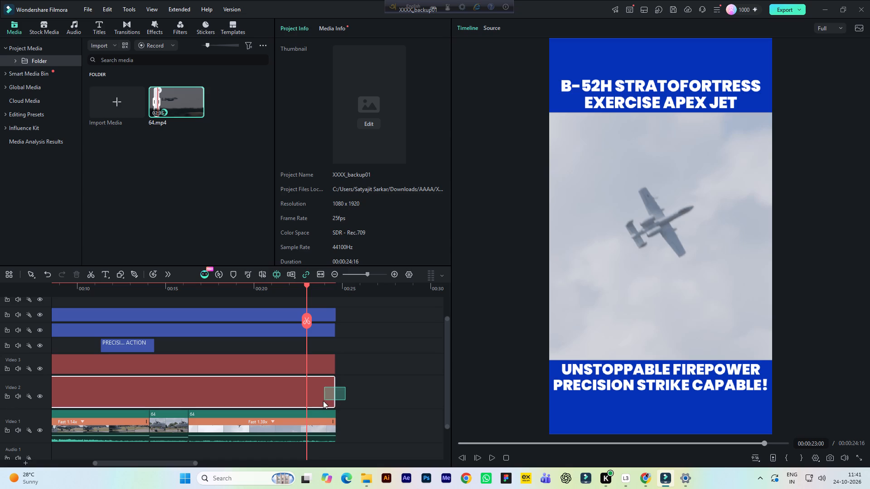
pyautogui.moveTo(323, 401); pyautogui.dragTo(322, 401)
pyautogui.click(345, 384)
pyautogui.moveTo(346, 383); pyautogui.dragTo(321, 394)
pyautogui.moveTo(347, 385); pyautogui.dragTo(331, 398)
pyautogui.click(334, 391)
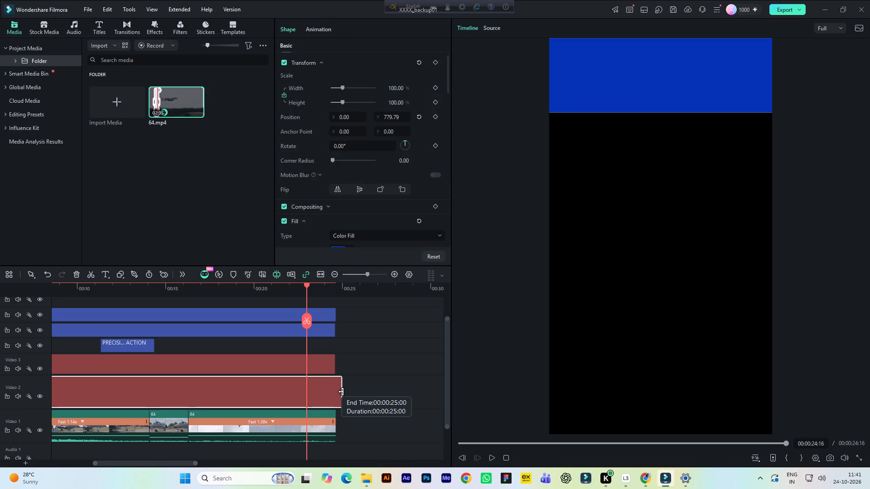
pyautogui.click(360, 374)
# Extend the Video 3 rectangle to end at 00:00:24:16, flush with the last 64 clip.
pyautogui.moveTo(342, 355); pyautogui.dragTo(326, 367)
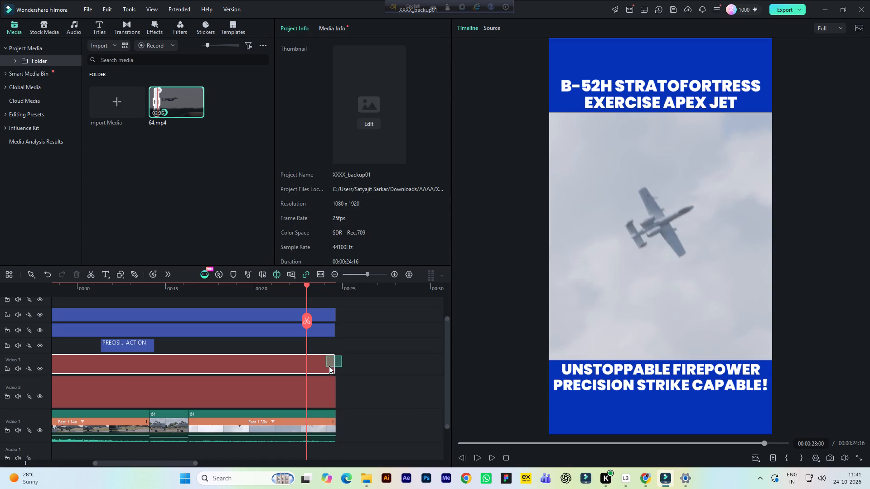
pyautogui.click(335, 363)
pyautogui.moveTo(336, 363); pyautogui.dragTo(345, 363)
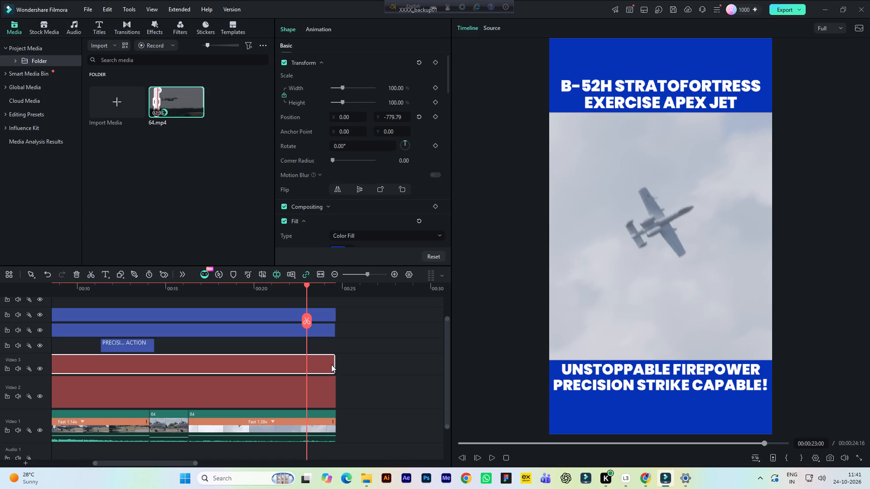
pyautogui.click(333, 362)
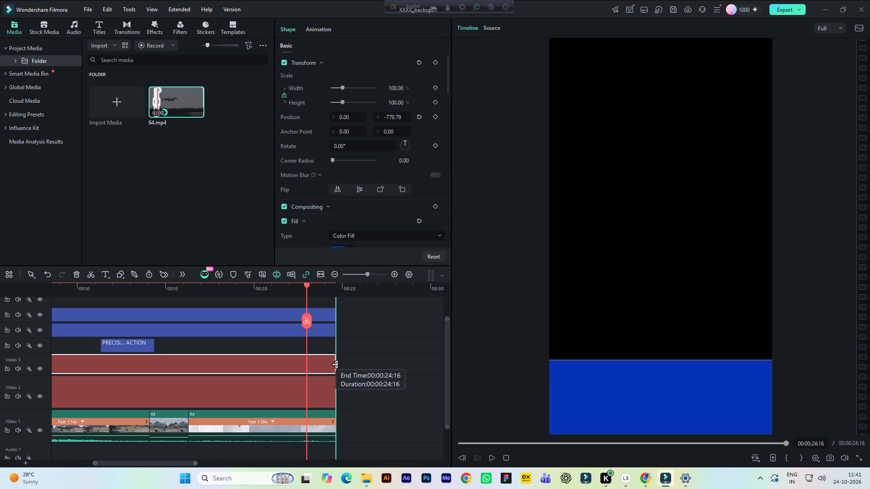
# Align the ends of the B-52H STRATOFORTRESS and UNSTOPPABLE FIREPOWER titles with the last 64 clip at 00:00:24:16.
pyautogui.moveTo(347, 331); pyautogui.dragTo(327, 342)
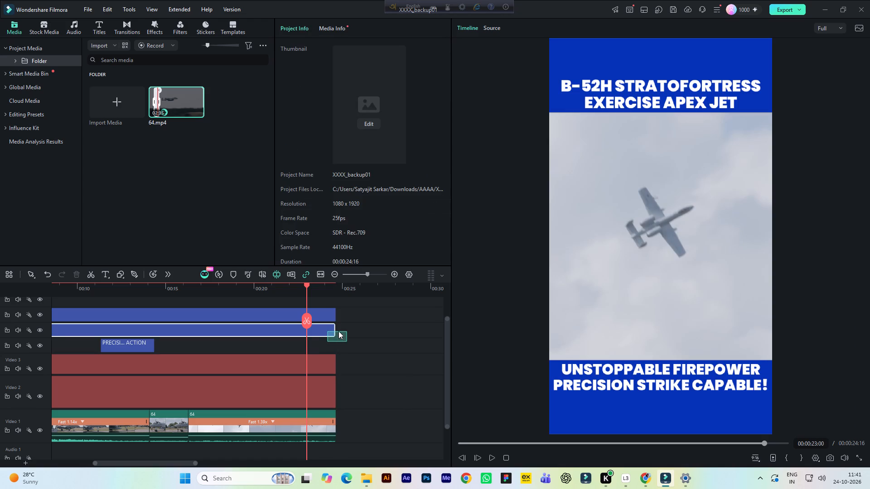
pyautogui.click(333, 329)
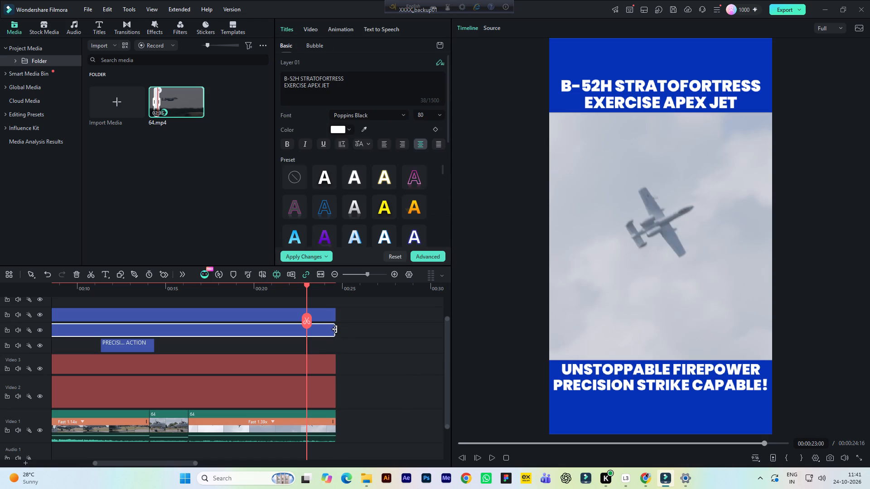
pyautogui.moveTo(345, 314); pyautogui.dragTo(338, 317)
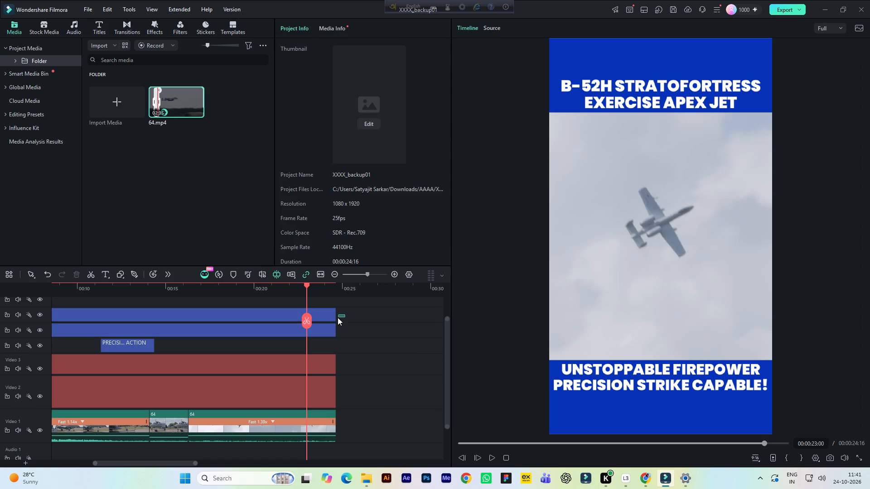
pyautogui.moveTo(338, 317); pyautogui.dragTo(328, 318)
pyautogui.click(336, 316)
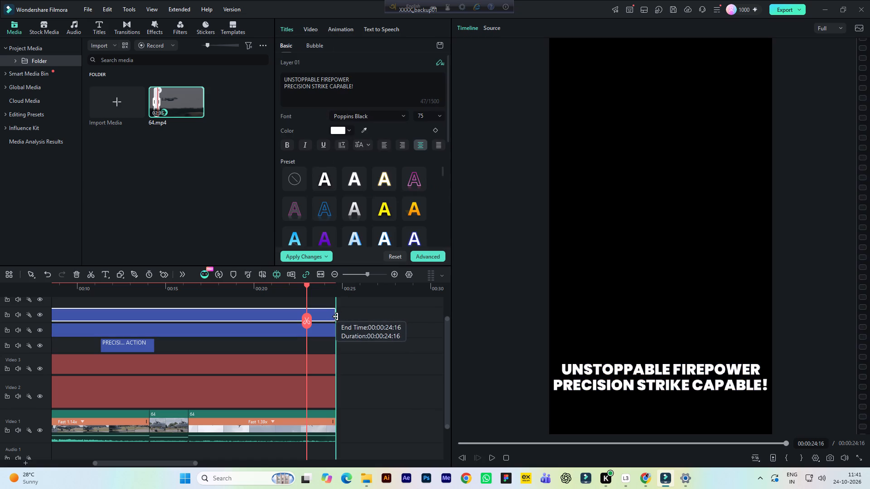
# Play through to the project's end, save, and mark the timeline's out point at 00:00:24:16.
pyautogui.press('space')
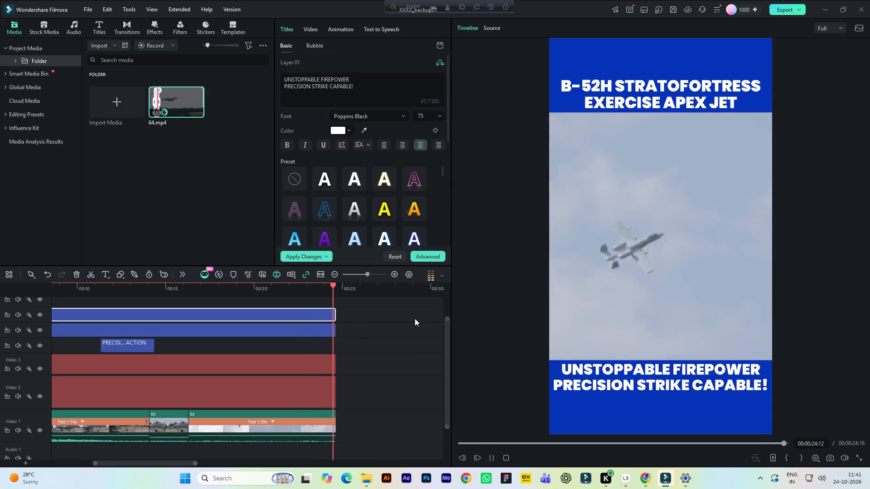
pyautogui.hotkey('ctrl', 's')
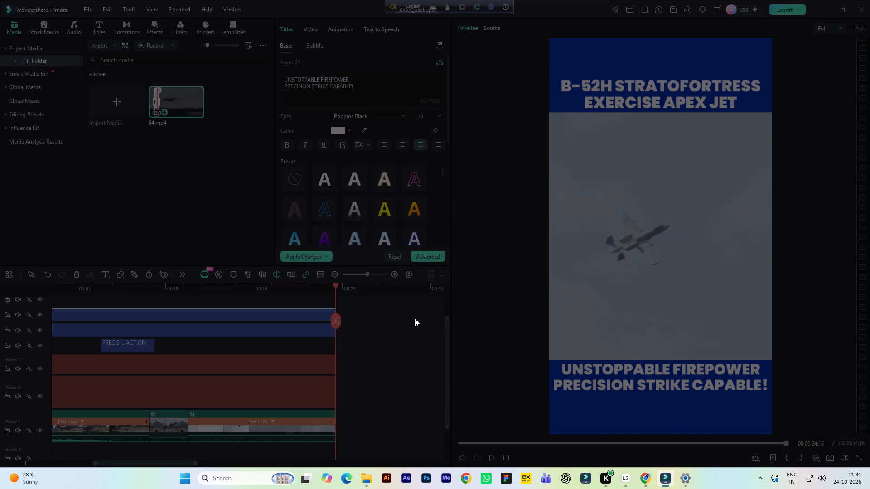
pyautogui.press('o')
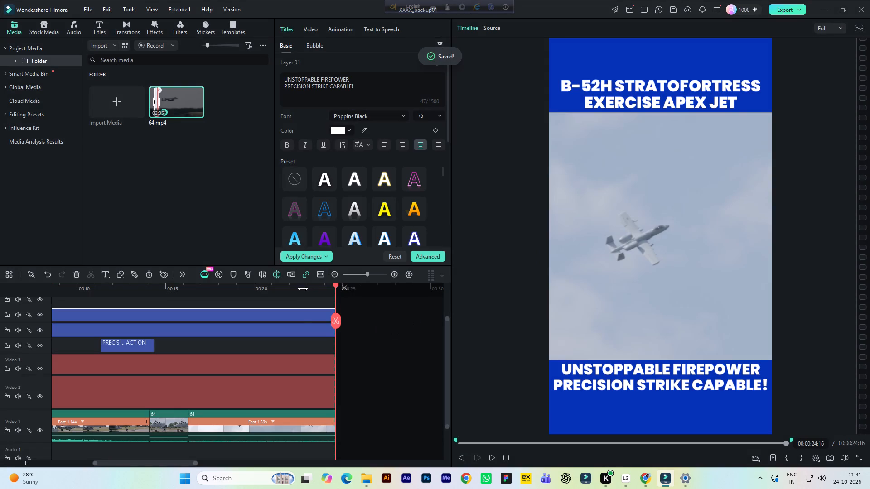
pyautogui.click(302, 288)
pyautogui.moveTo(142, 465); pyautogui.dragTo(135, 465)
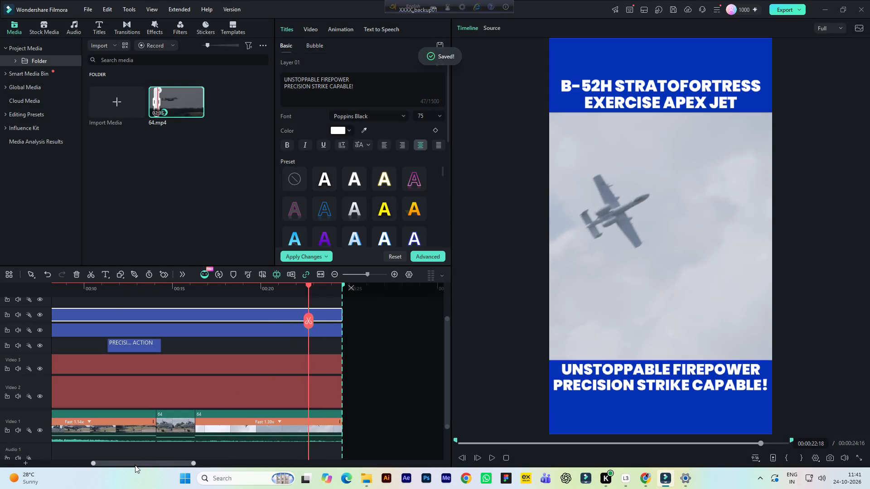
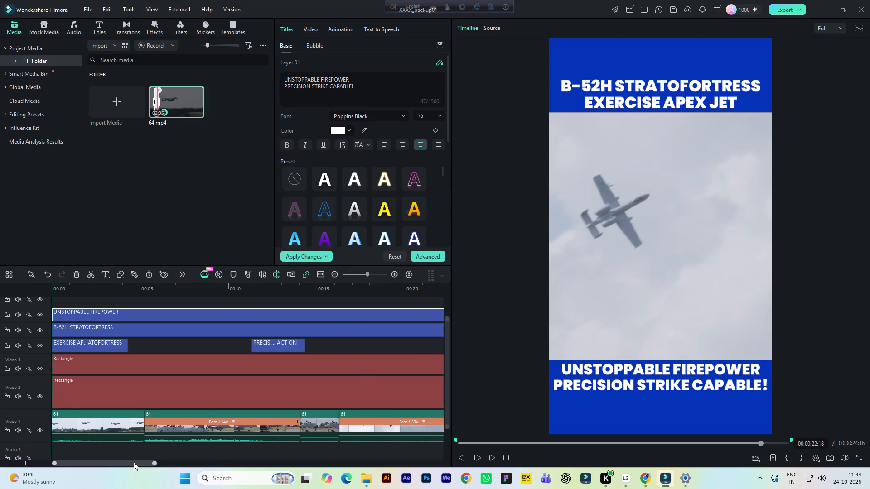
pyautogui.moveTo(134, 462); pyautogui.dragTo(172, 469)
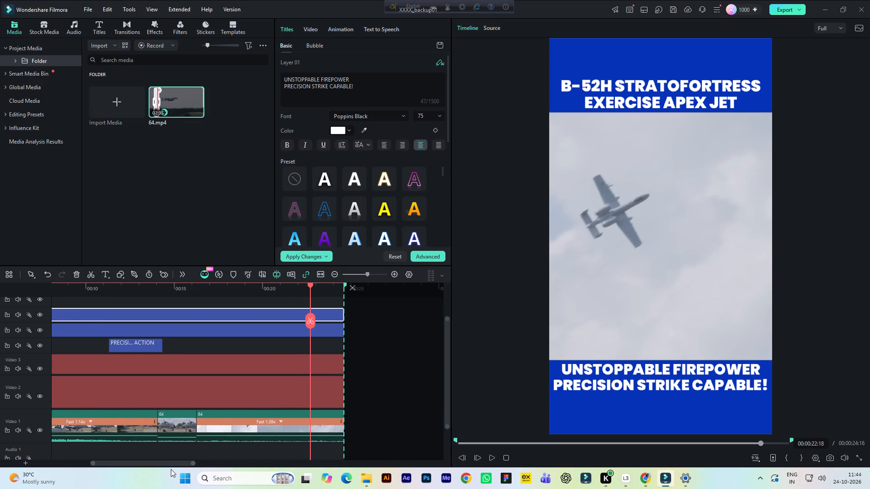
pyautogui.press('space')
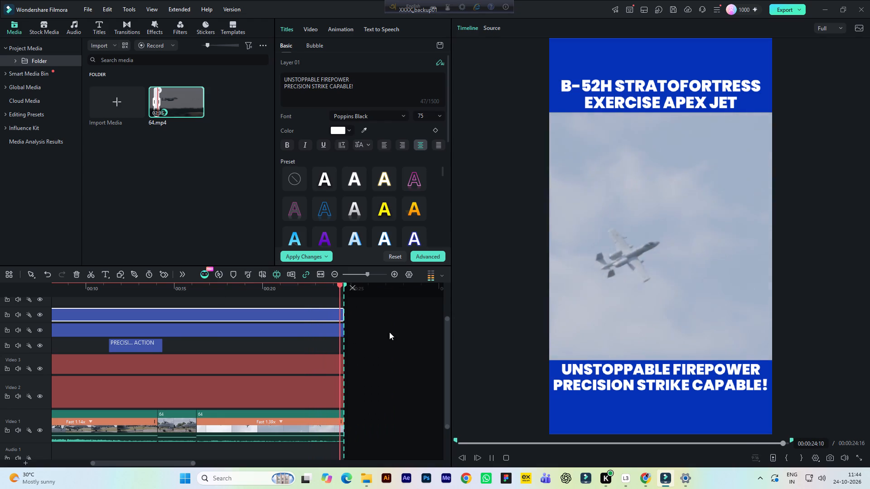
# Set the contrast of the last 64.mp4 clip on Video 1 to 100, previewing the frame at 00:00:22:18.
pyautogui.click(272, 291)
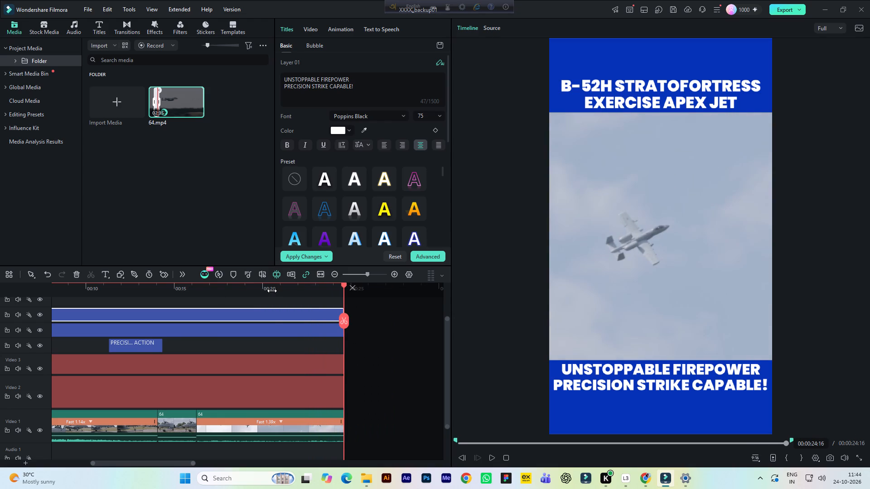
pyautogui.scroll(-1, 310, 358)
pyautogui.click(285, 397)
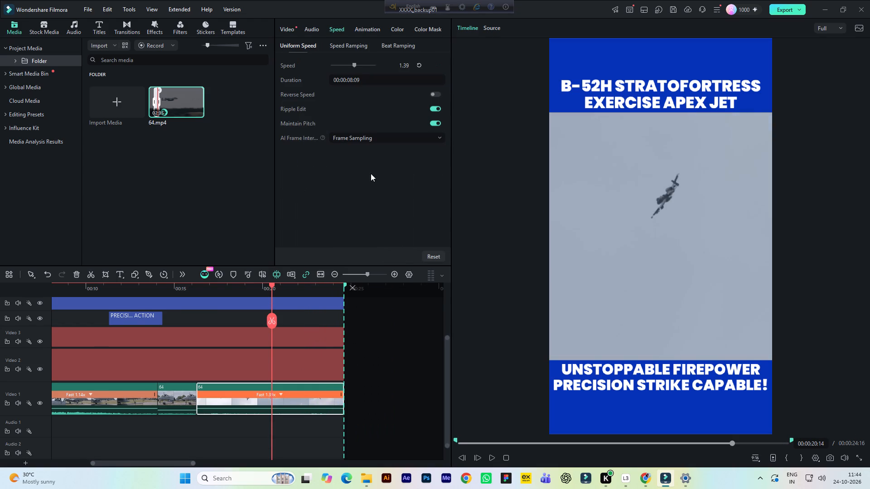
pyautogui.click(395, 29)
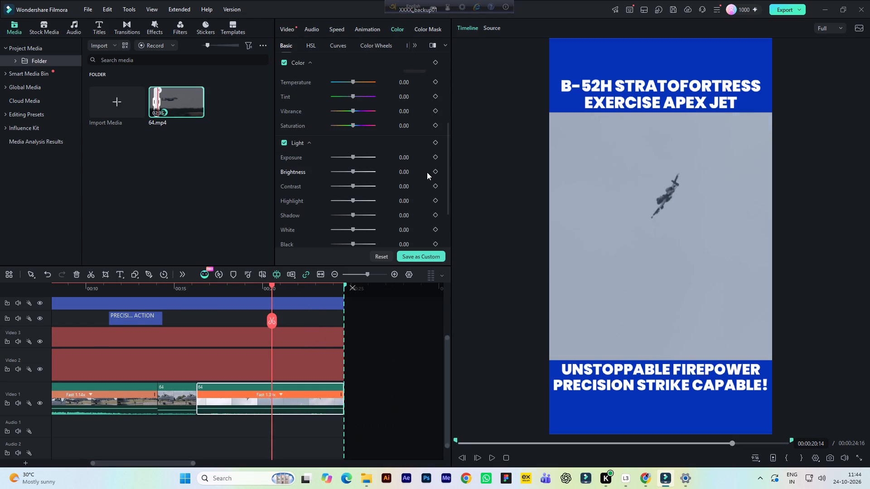
pyautogui.click(310, 283)
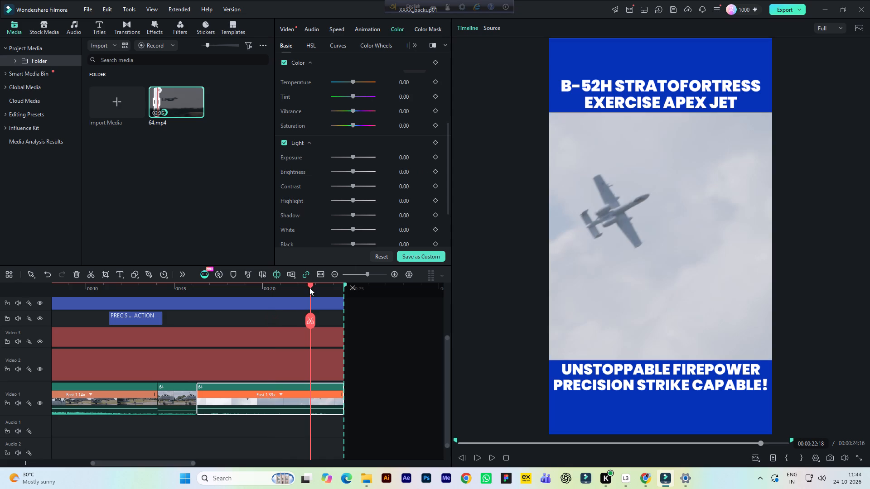
pyautogui.click(409, 187)
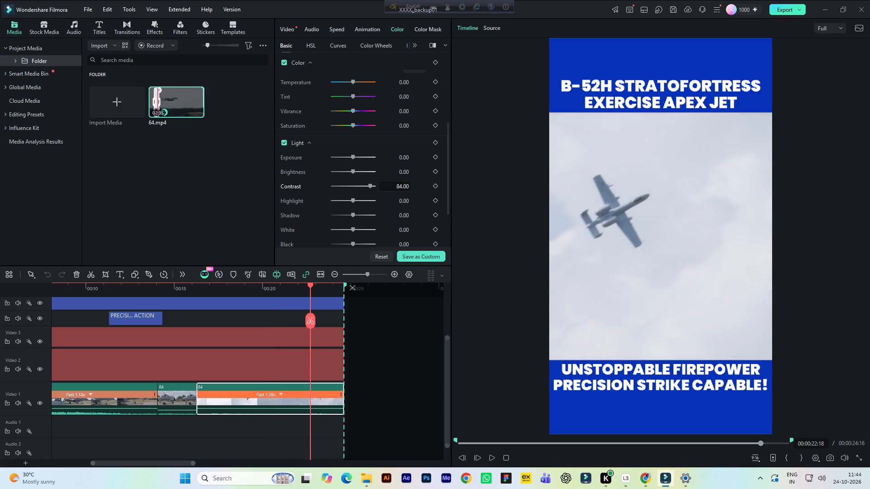
pyautogui.click(409, 187)
pyautogui.click(472, 167)
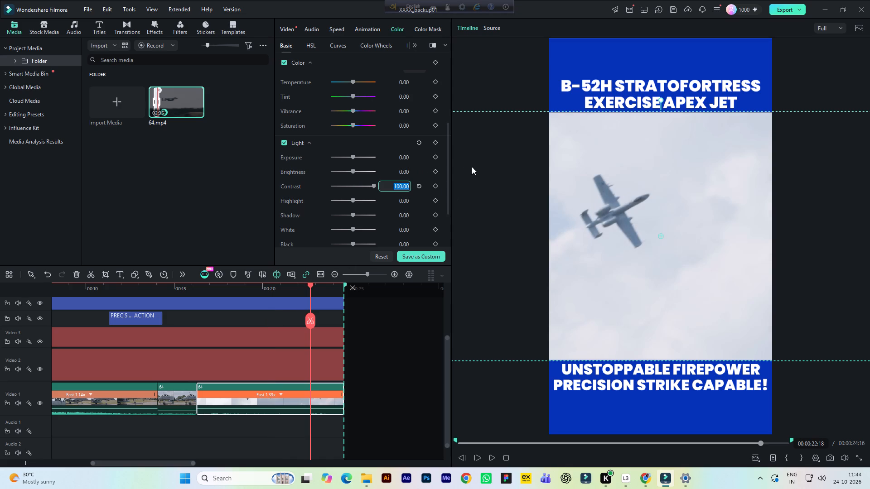
# Enable the Adjust settings for the last clip, set Sharpen to 100, and save the project.
pyautogui.click(379, 146)
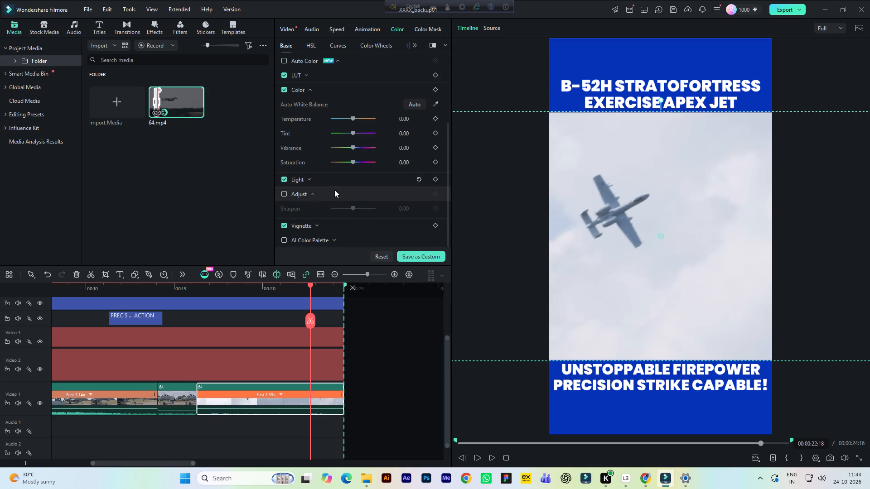
pyautogui.click(329, 180)
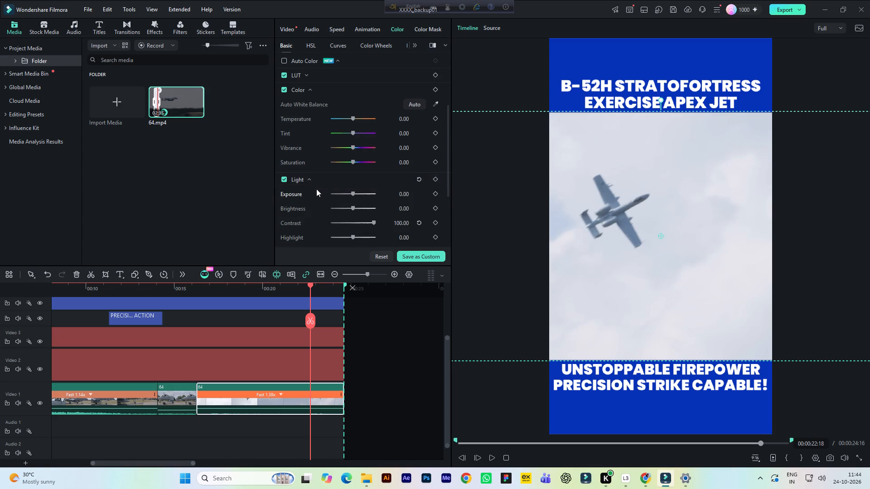
pyautogui.scroll(-3, 326, 195)
pyautogui.click(319, 196)
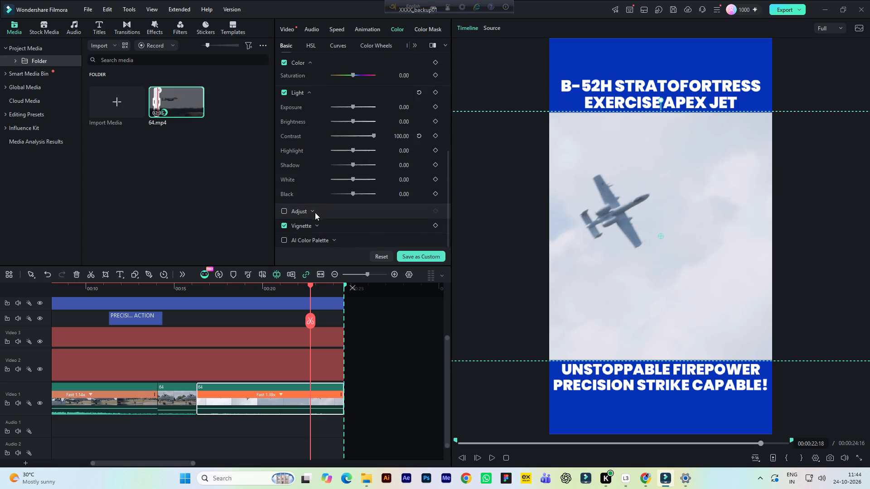
pyautogui.click(286, 212)
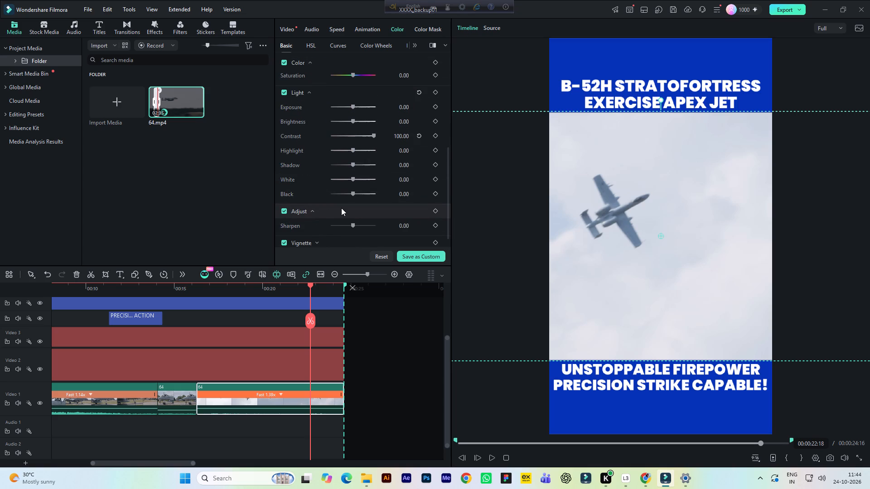
pyautogui.scroll(-1, 341, 208)
pyautogui.moveTo(353, 208); pyautogui.dragTo(367, 208)
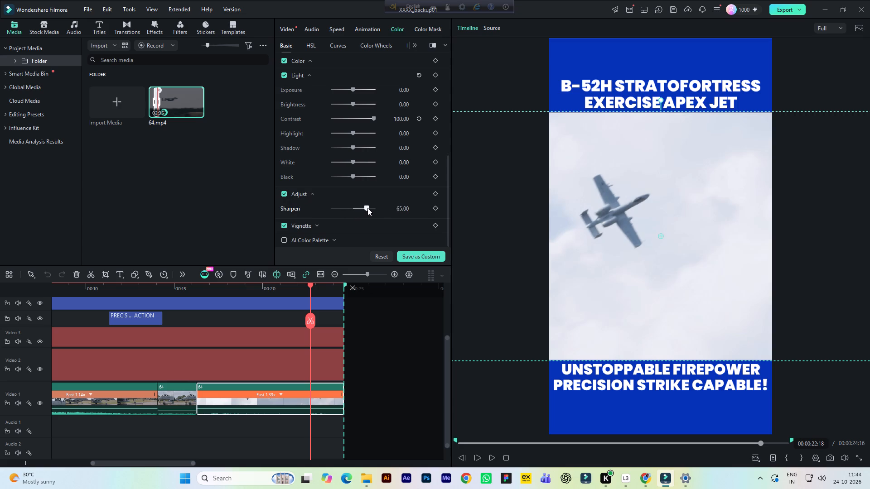
pyautogui.moveTo(367, 208); pyautogui.dragTo(393, 210)
pyautogui.click(391, 211)
pyautogui.hotkey('ctrl', 's')
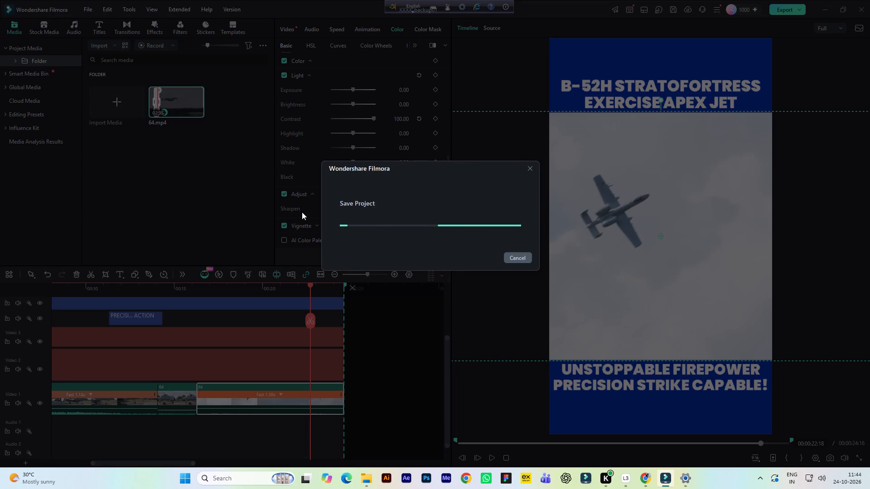
# Set the last clip's Highlight to -9 and its Saturation to 37.
pyautogui.scroll(-2, 304, 214)
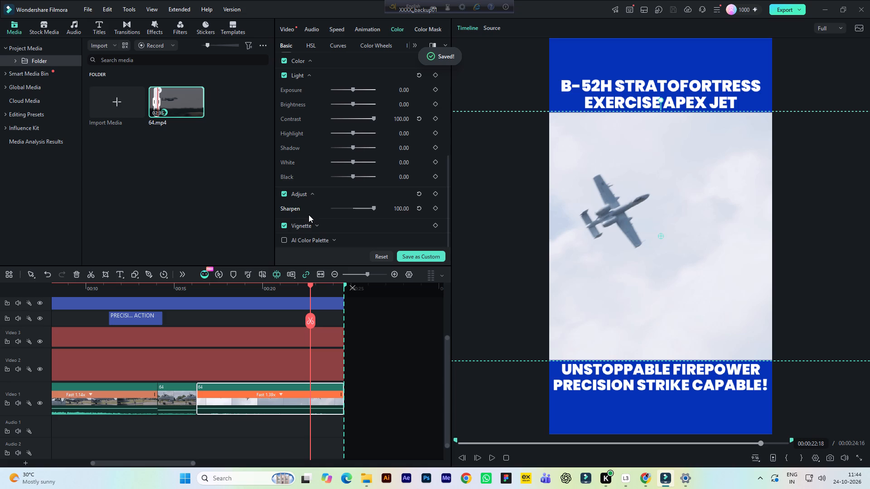
pyautogui.scroll(-2, 310, 216)
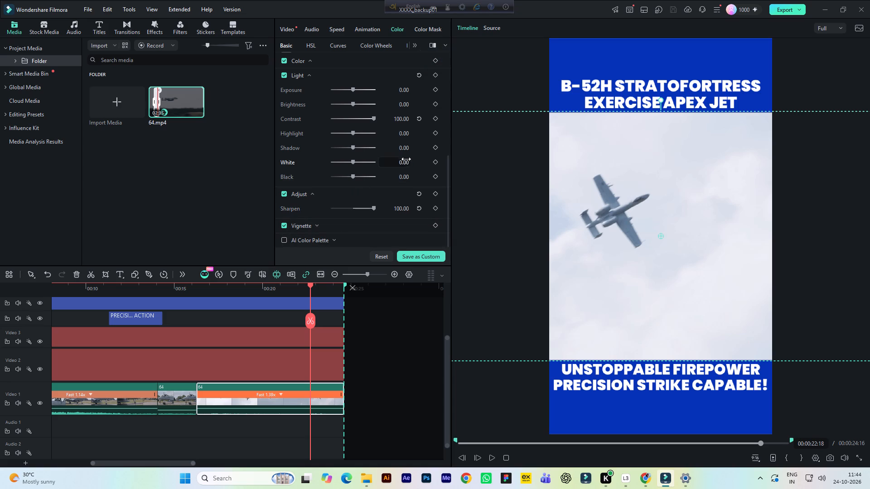
pyautogui.click(403, 134)
pyautogui.scroll(2, 396, 186)
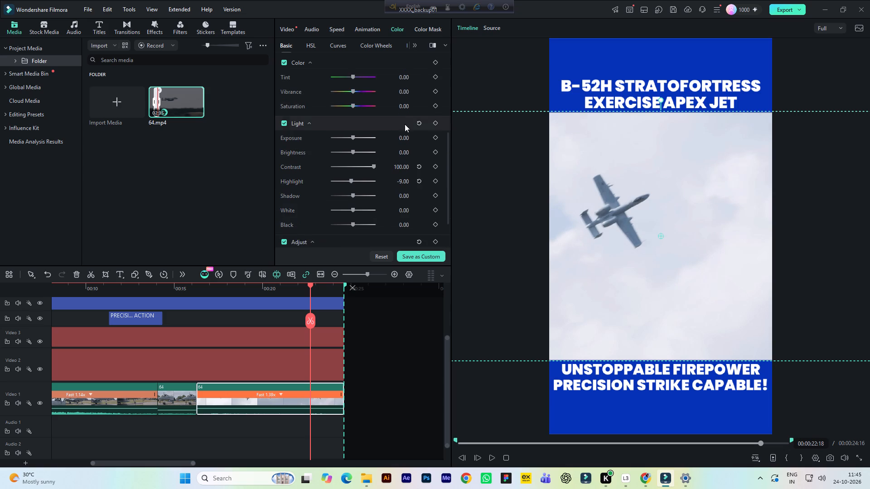
pyautogui.click(406, 108)
pyautogui.scroll(1, 394, 130)
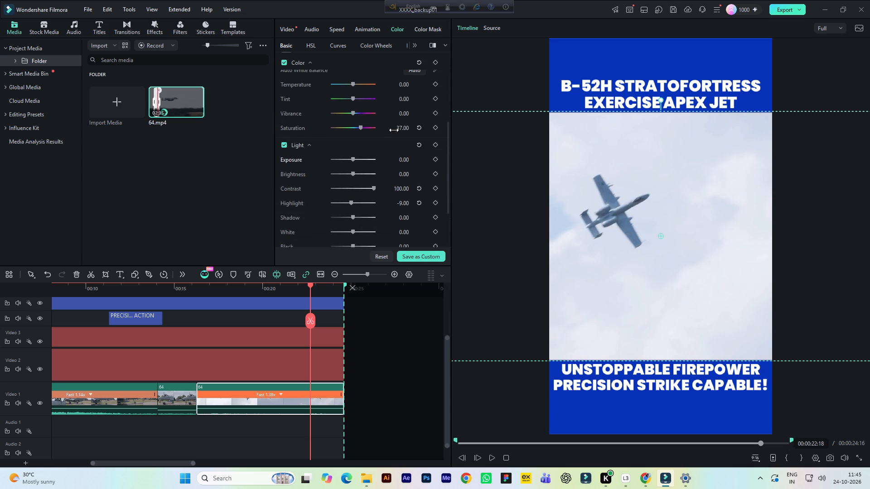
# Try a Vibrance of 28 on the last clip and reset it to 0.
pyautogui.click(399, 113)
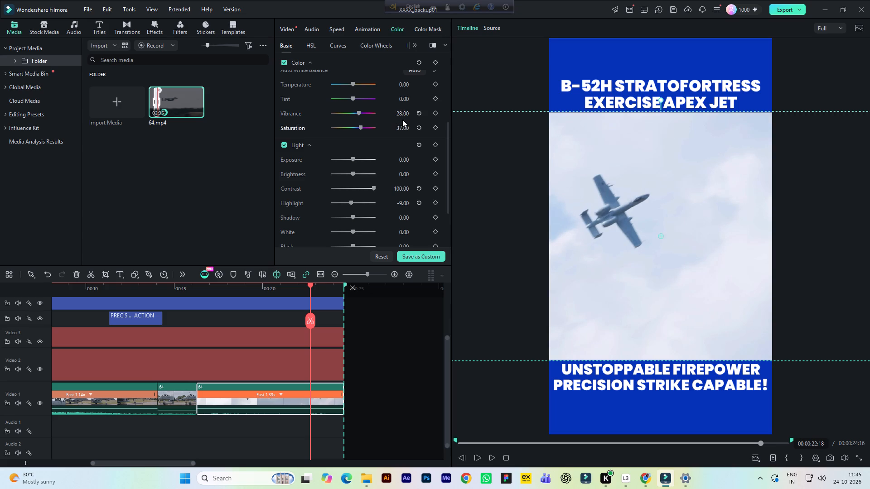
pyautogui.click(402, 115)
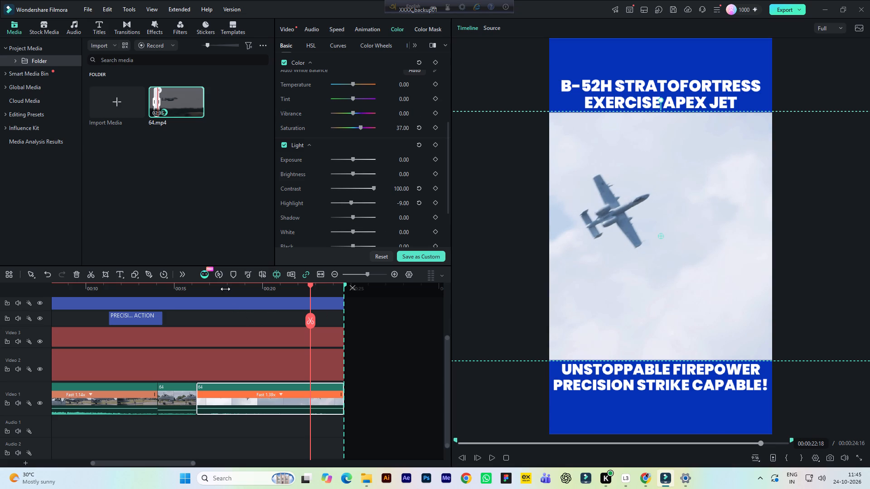
# Save the project with the last clip's colour adjustments.
pyautogui.hotkey('ctrl', 's')
# Play back the adjusted last clip from 00:00:17:11 to the end, and the project's opening up to 00:00:01:22.
pyautogui.click(217, 285)
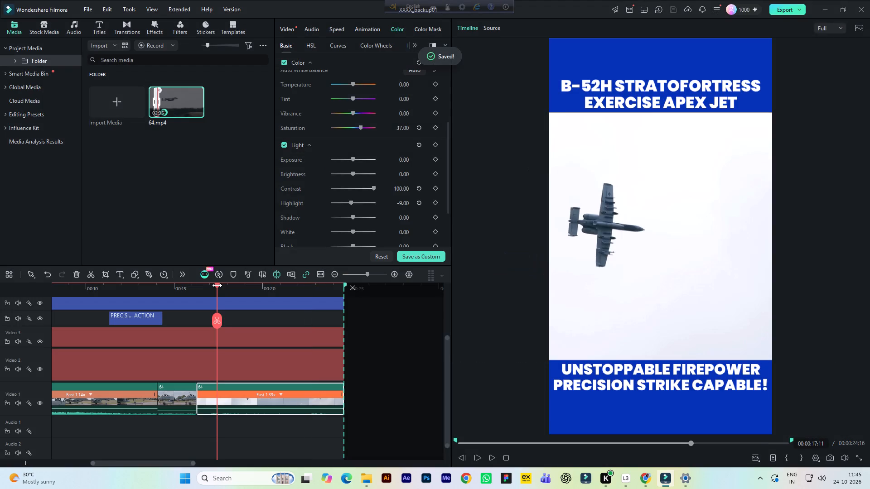
pyautogui.press('space')
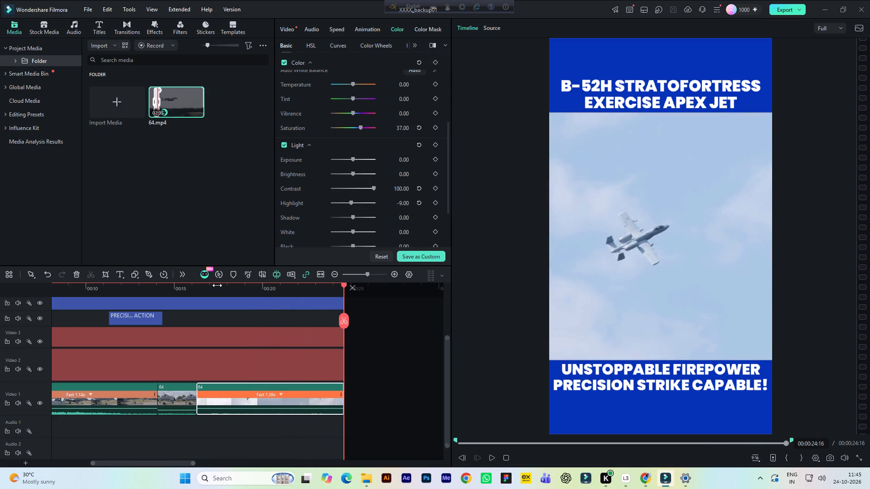
pyautogui.press('space')
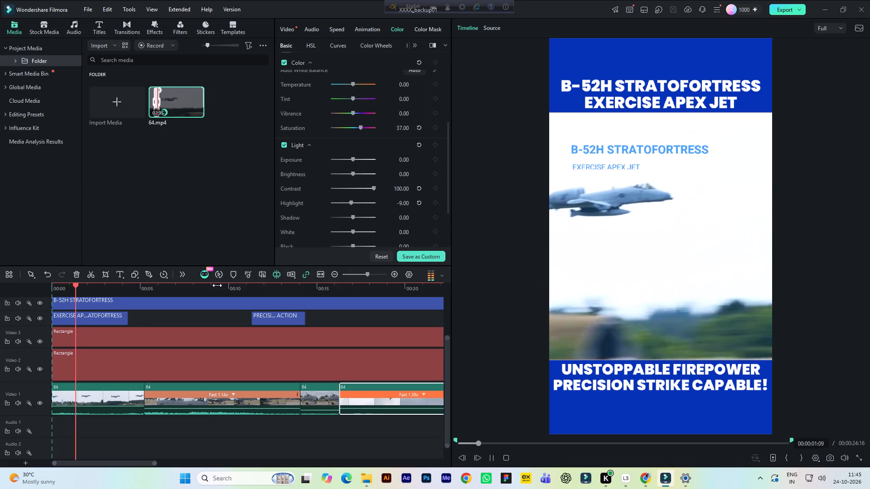
pyautogui.press('space')
# Move the blue B-52H STRATOFORTRESS / EXERCISE APEX JET title clip along its track to start at about 3 seconds.
pyautogui.click(114, 319)
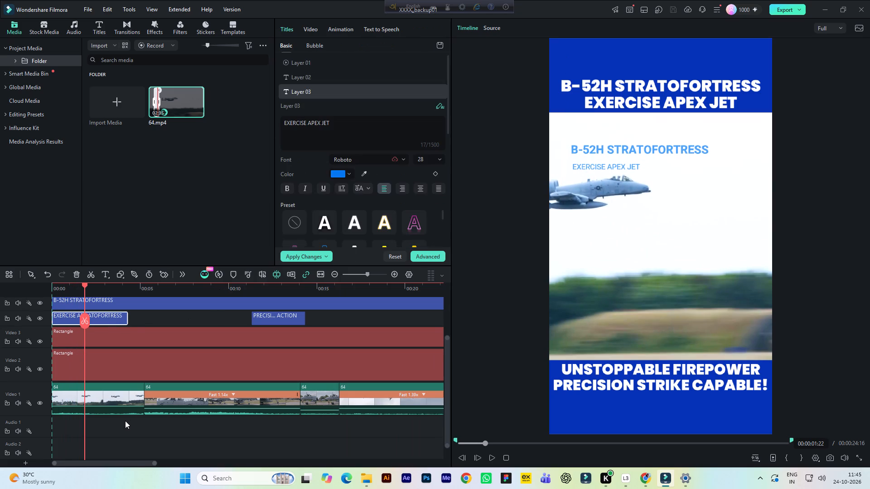
pyautogui.moveTo(105, 319); pyautogui.dragTo(160, 318)
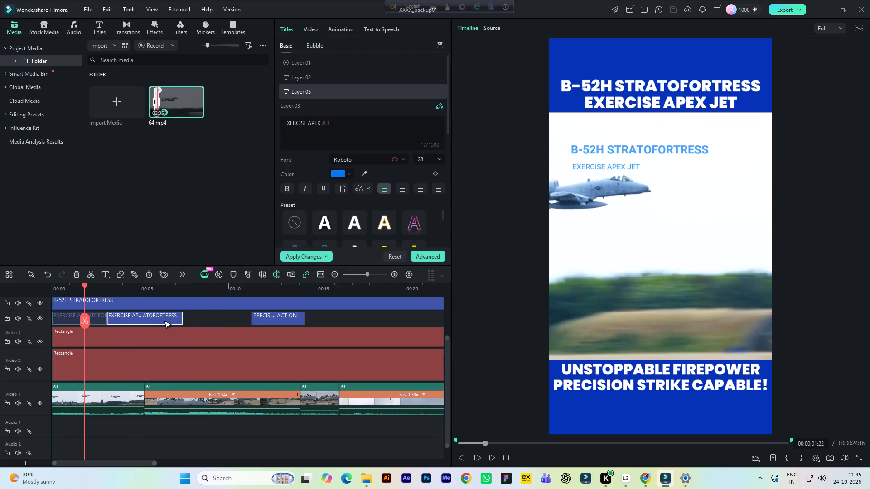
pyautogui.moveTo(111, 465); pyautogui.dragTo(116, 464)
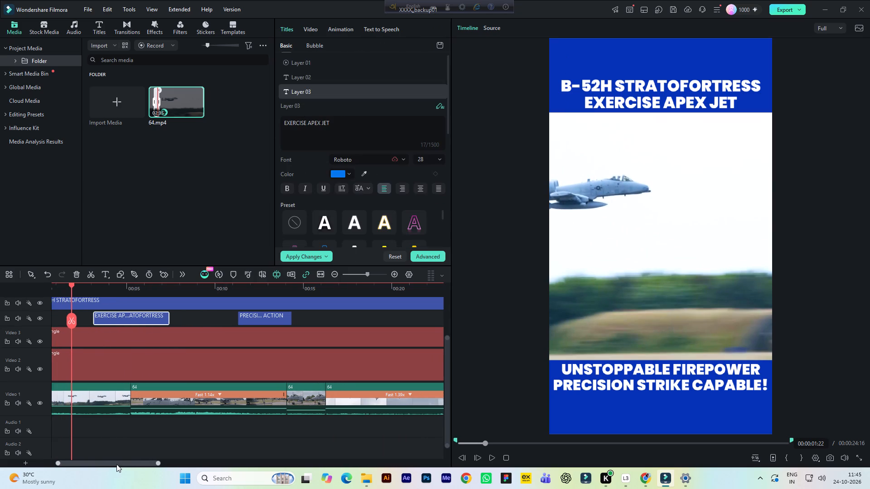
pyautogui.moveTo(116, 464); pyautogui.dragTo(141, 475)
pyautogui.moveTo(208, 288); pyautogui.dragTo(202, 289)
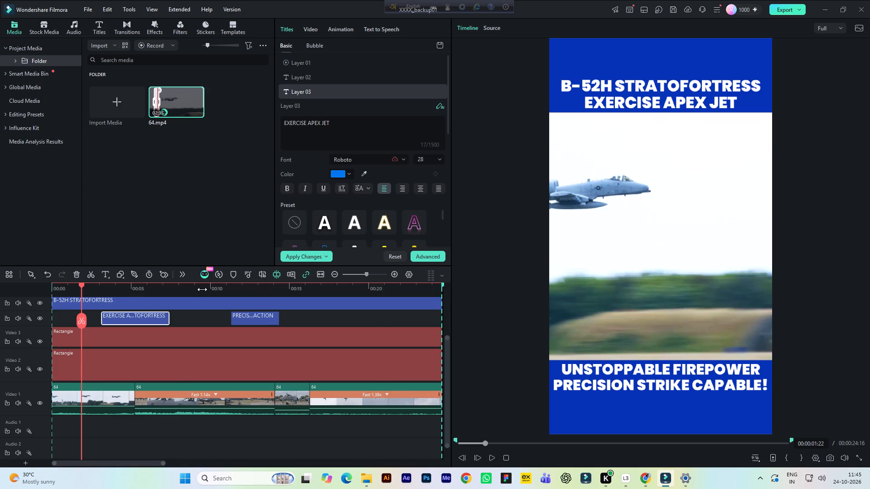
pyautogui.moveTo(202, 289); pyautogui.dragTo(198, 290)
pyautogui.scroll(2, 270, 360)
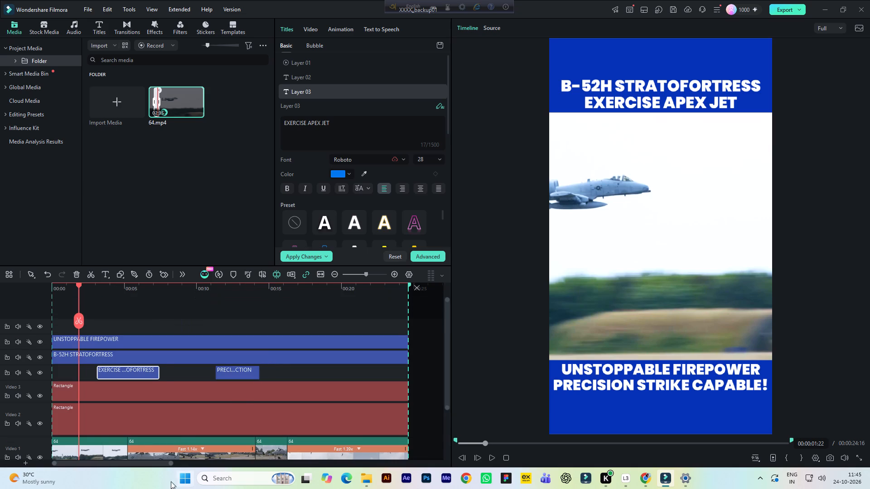
# Move the blue PRECISION STRIKE CAPABLE title clip along its track to start at about 16 seconds.
pyautogui.moveTo(159, 465); pyautogui.dragTo(139, 465)
pyautogui.click(184, 311)
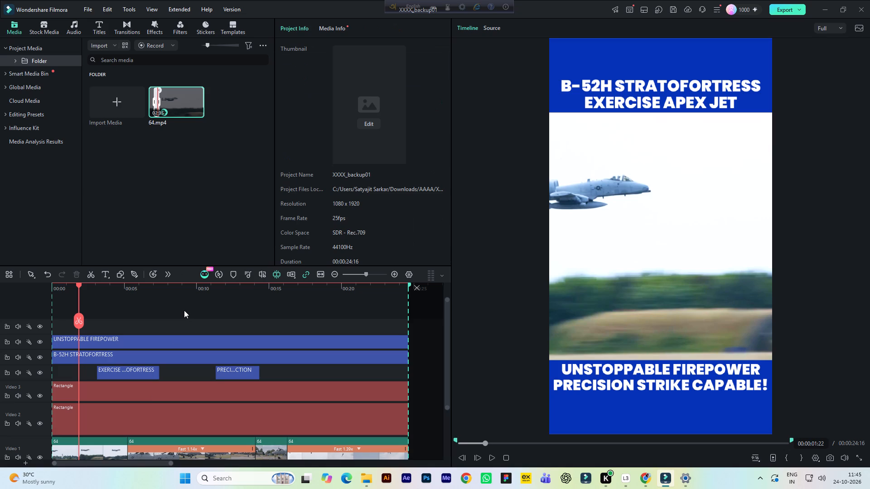
pyautogui.moveTo(235, 374); pyautogui.dragTo(298, 377)
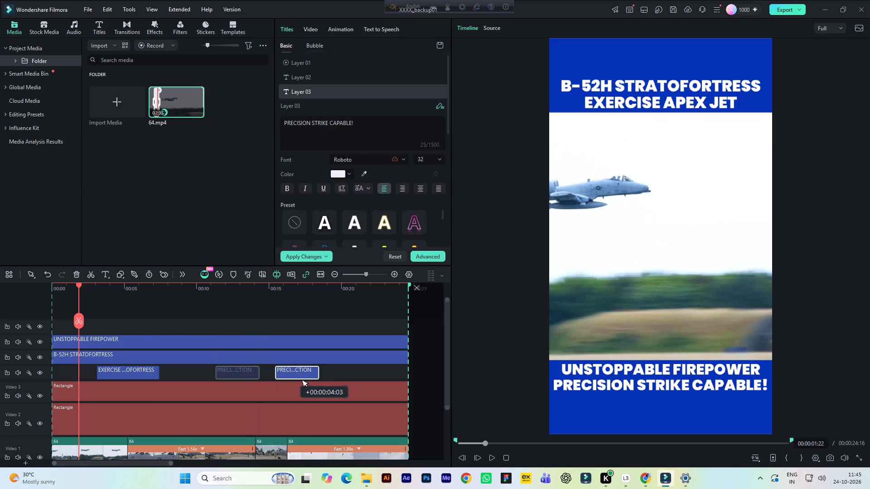
pyautogui.moveTo(298, 377); pyautogui.dragTo(298, 377)
pyautogui.click(227, 312)
pyautogui.scroll(-1, 263, 386)
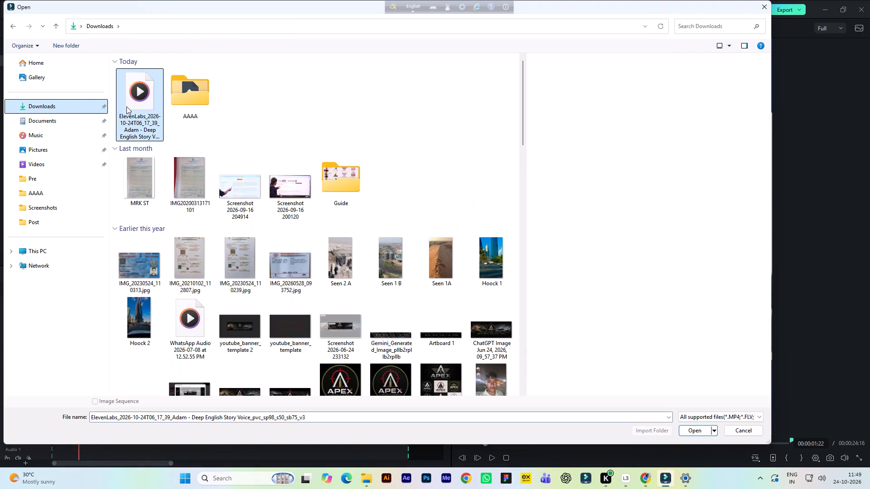
pyautogui.click(699, 435)
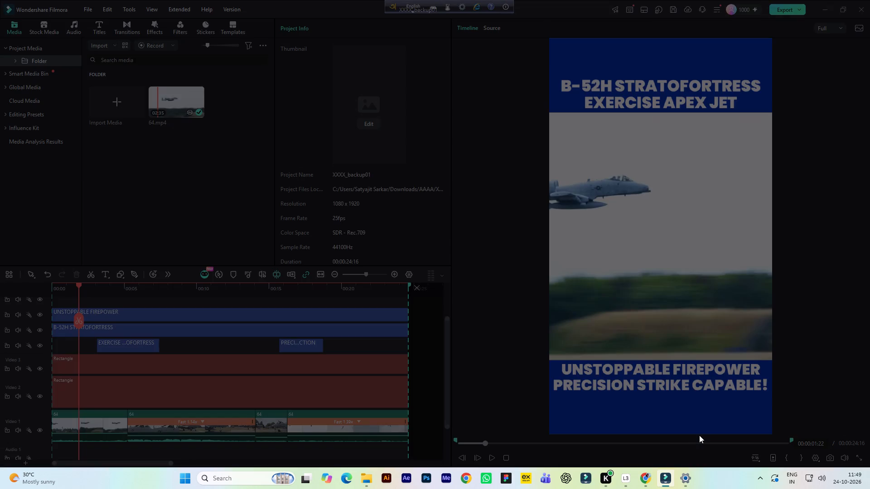
pyautogui.click(201, 204)
# Place the ElevenLabs voice-over on Audio 1, starting at about 3.5 seconds, and raise its volume to 20 dB.
pyautogui.scroll(-2, 231, 330)
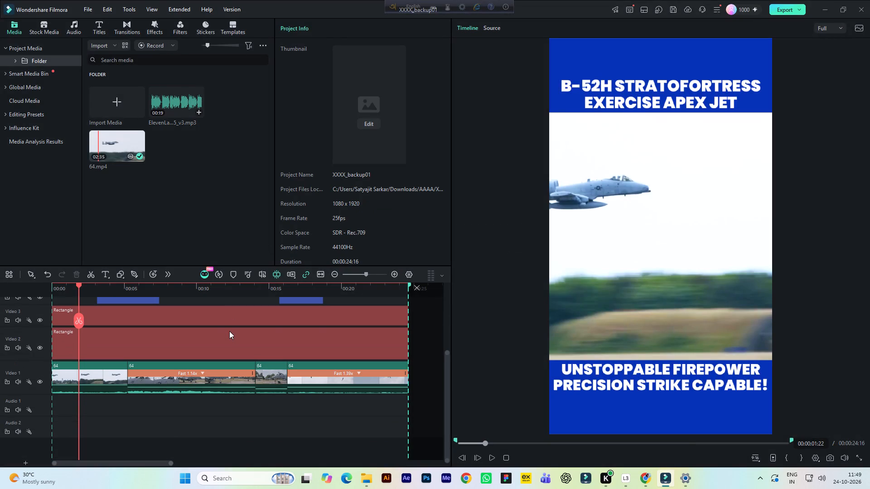
pyautogui.click(216, 211)
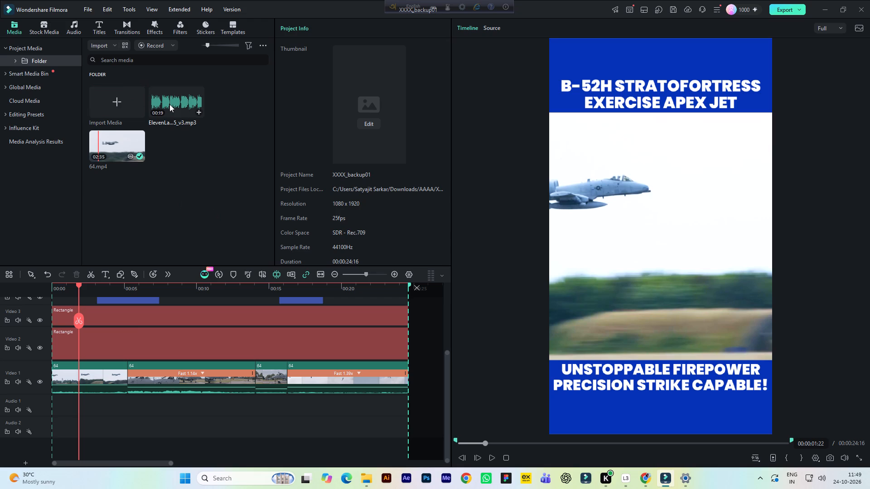
pyautogui.moveTo(169, 105); pyautogui.dragTo(101, 412)
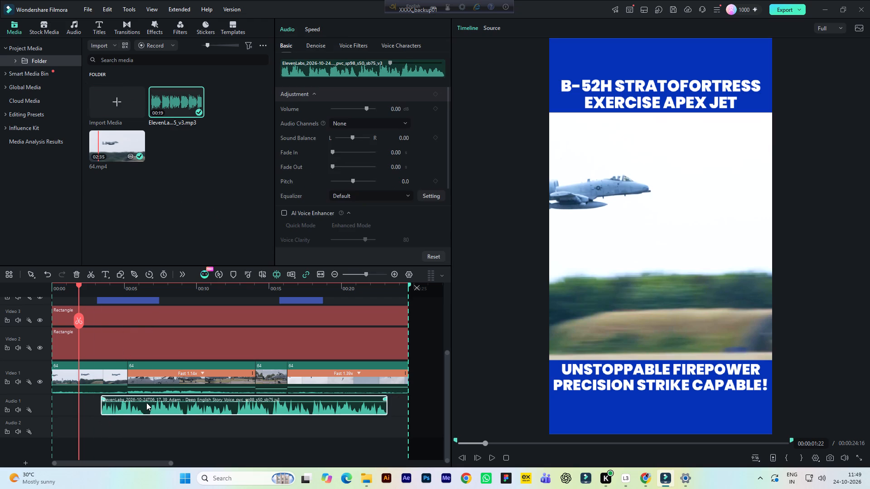
pyautogui.moveTo(147, 402); pyautogui.dragTo(150, 395)
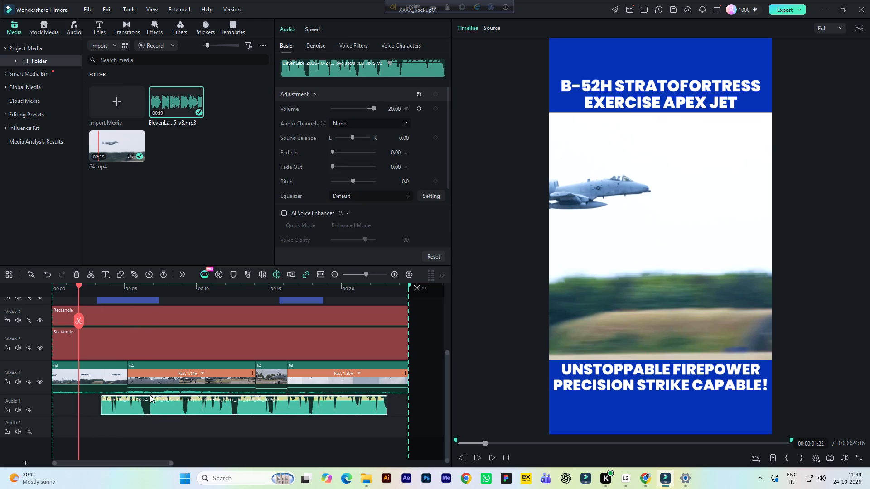
# Set the voice-over clip's speed to 0.95 and play the timeline from the start of the voice-over.
pyautogui.click(255, 290)
pyautogui.click(256, 408)
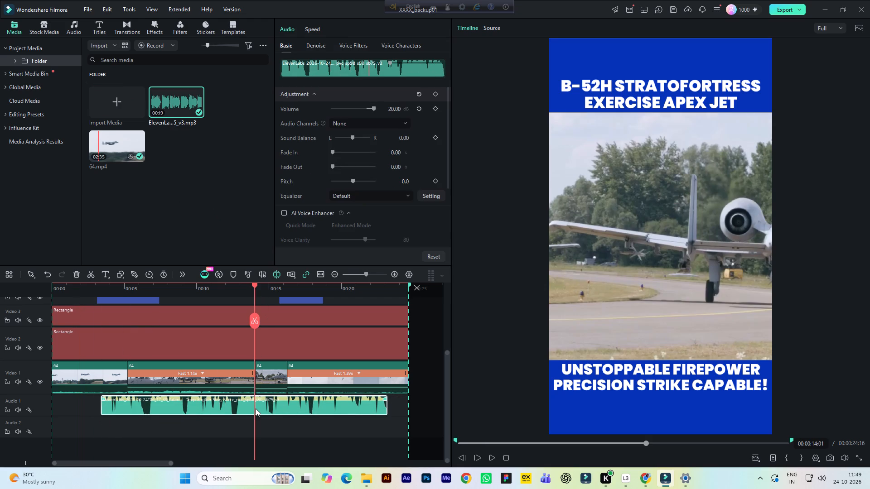
pyautogui.click(315, 31)
pyautogui.click(409, 66)
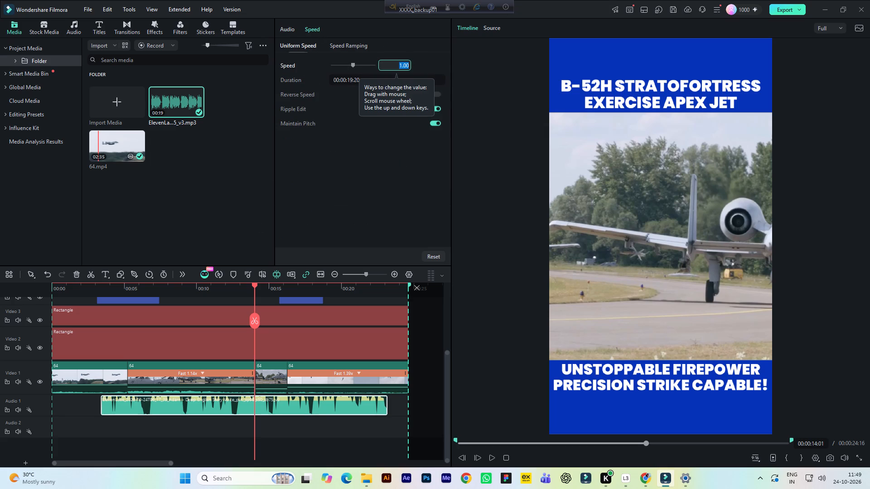
pyautogui.write('0.')
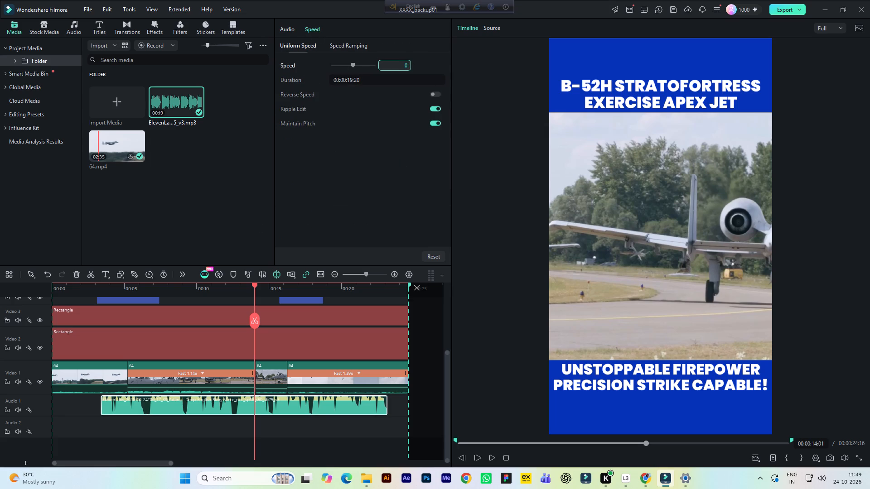
pyautogui.write('95')
pyautogui.press('Return')
pyautogui.click(102, 287)
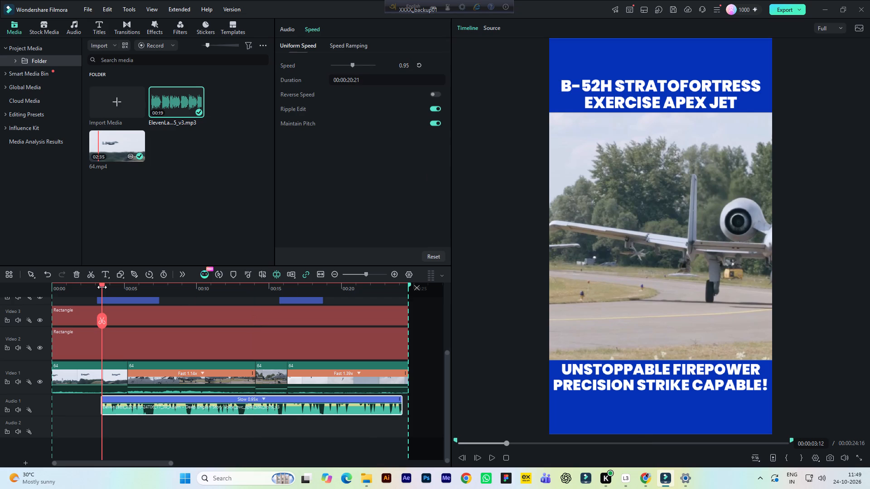
pyautogui.press('space')
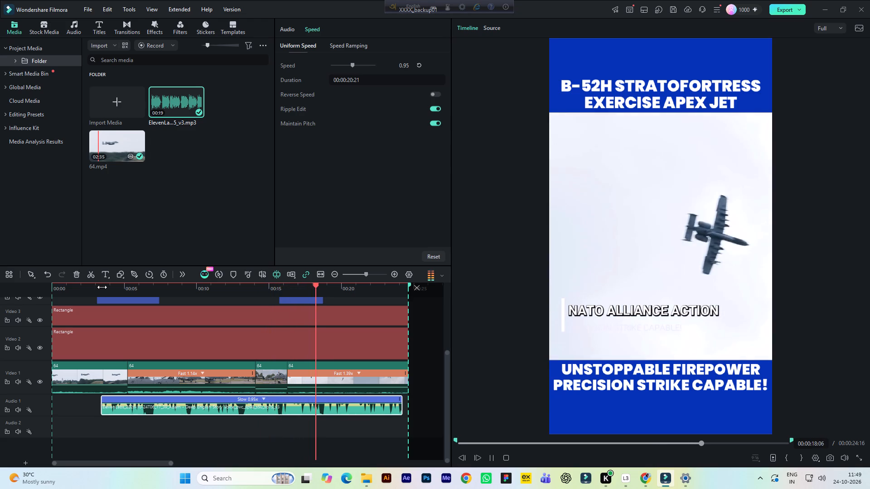
pyautogui.press('space')
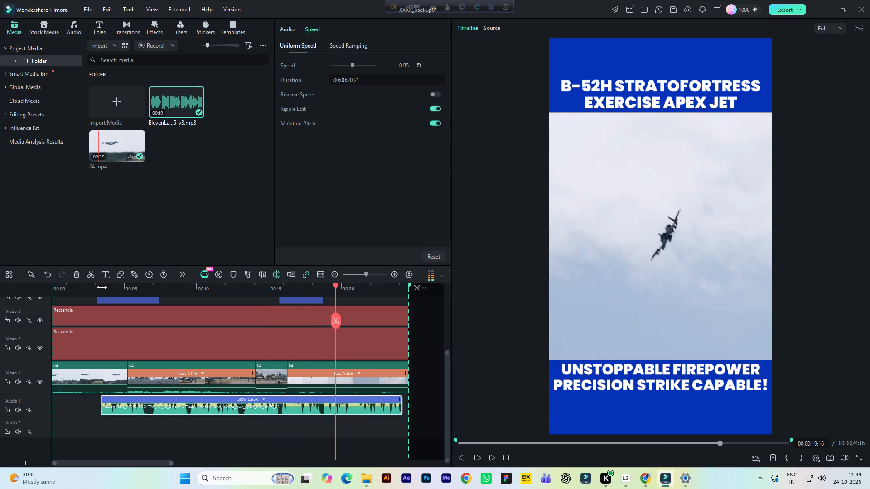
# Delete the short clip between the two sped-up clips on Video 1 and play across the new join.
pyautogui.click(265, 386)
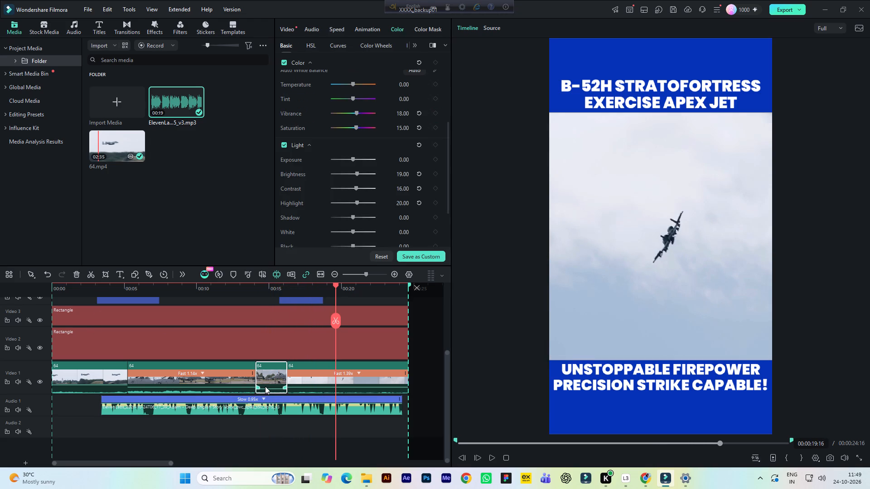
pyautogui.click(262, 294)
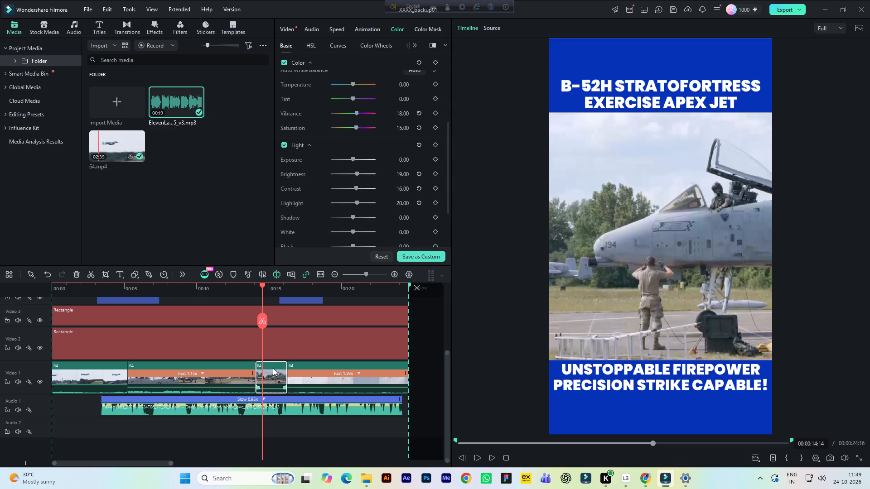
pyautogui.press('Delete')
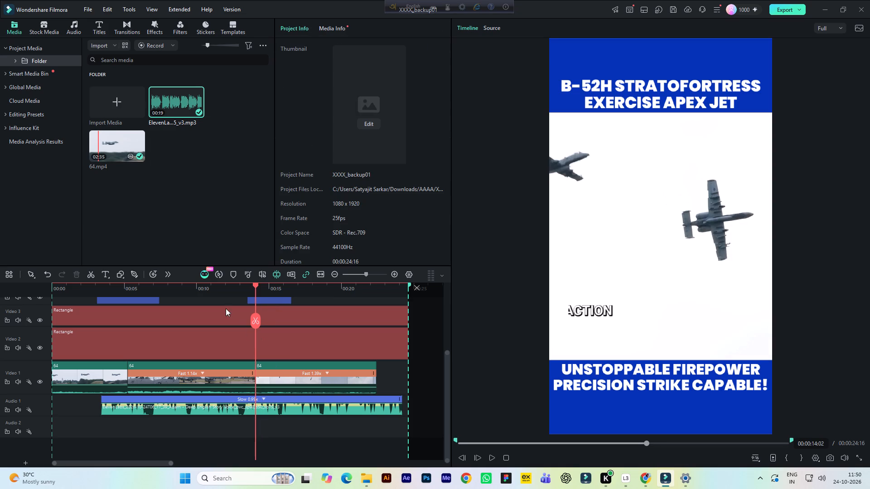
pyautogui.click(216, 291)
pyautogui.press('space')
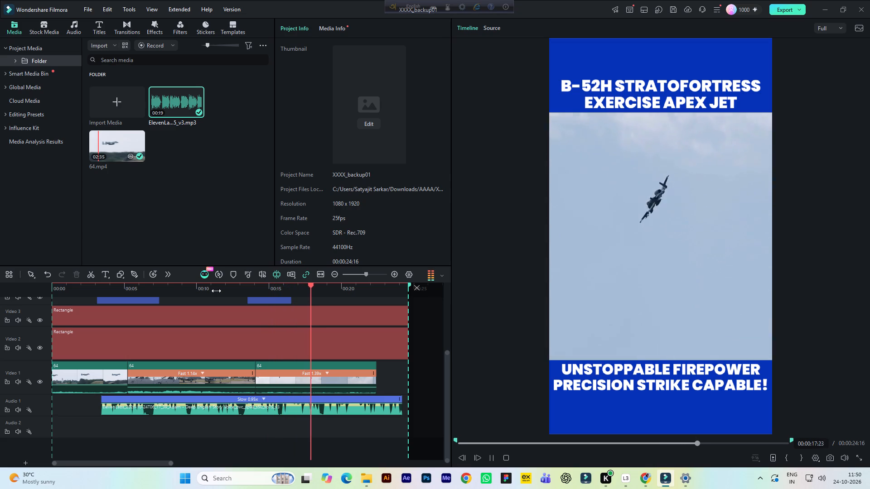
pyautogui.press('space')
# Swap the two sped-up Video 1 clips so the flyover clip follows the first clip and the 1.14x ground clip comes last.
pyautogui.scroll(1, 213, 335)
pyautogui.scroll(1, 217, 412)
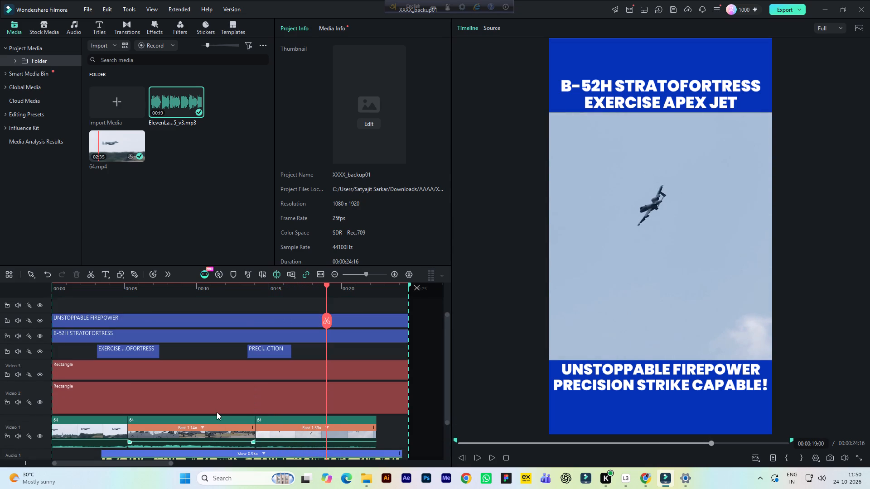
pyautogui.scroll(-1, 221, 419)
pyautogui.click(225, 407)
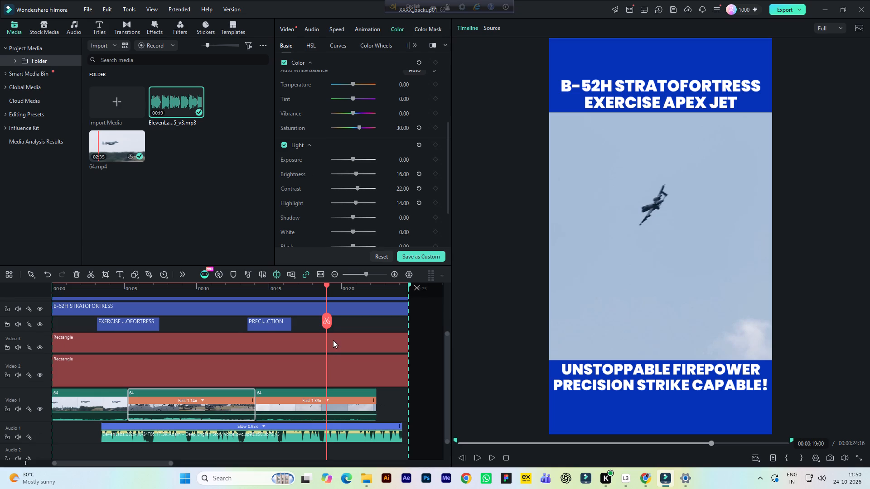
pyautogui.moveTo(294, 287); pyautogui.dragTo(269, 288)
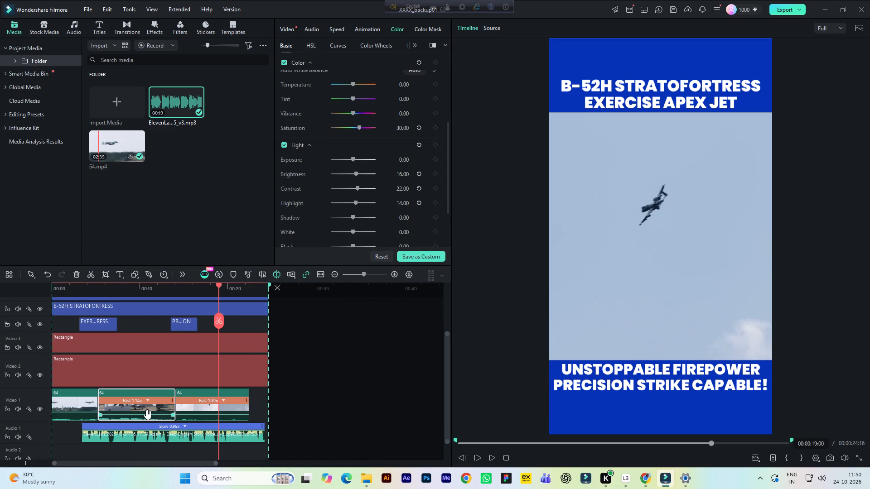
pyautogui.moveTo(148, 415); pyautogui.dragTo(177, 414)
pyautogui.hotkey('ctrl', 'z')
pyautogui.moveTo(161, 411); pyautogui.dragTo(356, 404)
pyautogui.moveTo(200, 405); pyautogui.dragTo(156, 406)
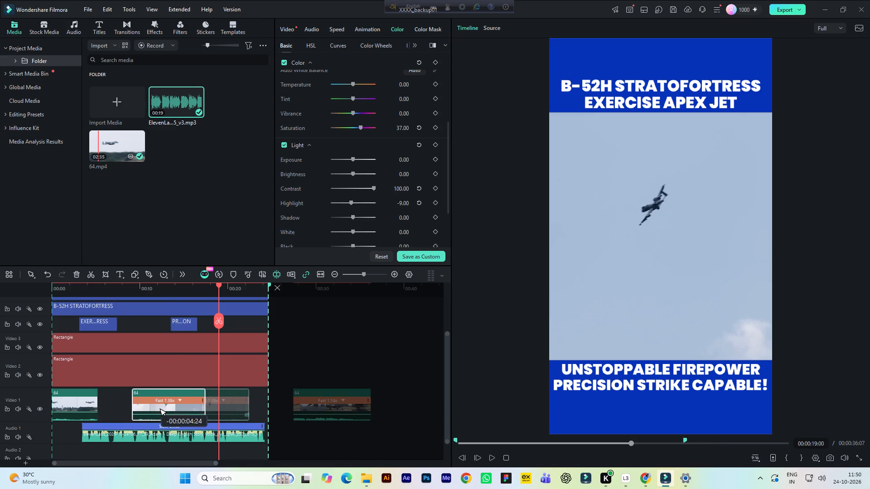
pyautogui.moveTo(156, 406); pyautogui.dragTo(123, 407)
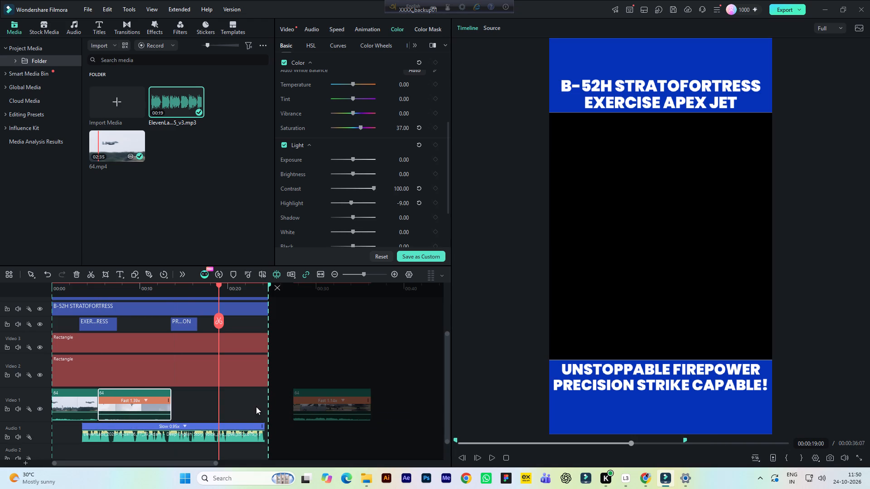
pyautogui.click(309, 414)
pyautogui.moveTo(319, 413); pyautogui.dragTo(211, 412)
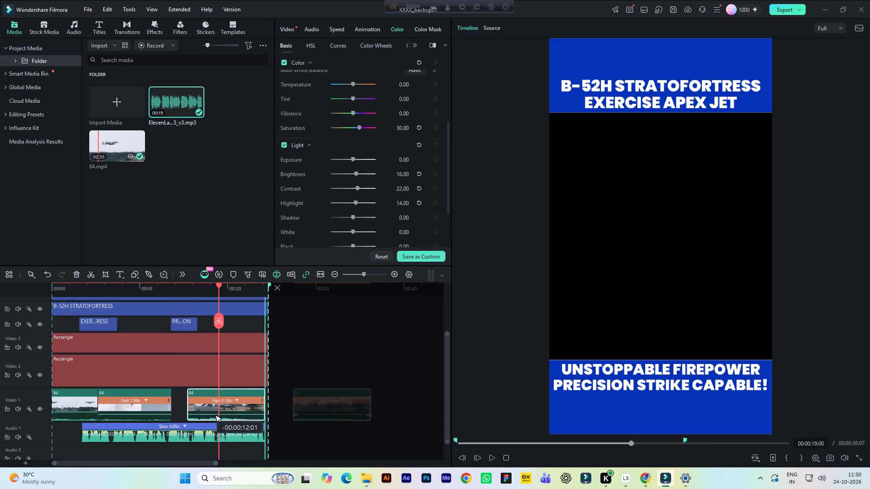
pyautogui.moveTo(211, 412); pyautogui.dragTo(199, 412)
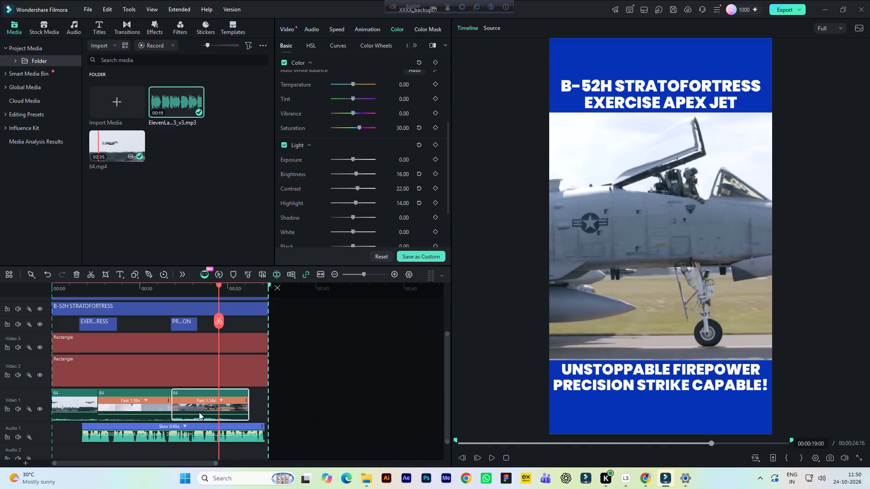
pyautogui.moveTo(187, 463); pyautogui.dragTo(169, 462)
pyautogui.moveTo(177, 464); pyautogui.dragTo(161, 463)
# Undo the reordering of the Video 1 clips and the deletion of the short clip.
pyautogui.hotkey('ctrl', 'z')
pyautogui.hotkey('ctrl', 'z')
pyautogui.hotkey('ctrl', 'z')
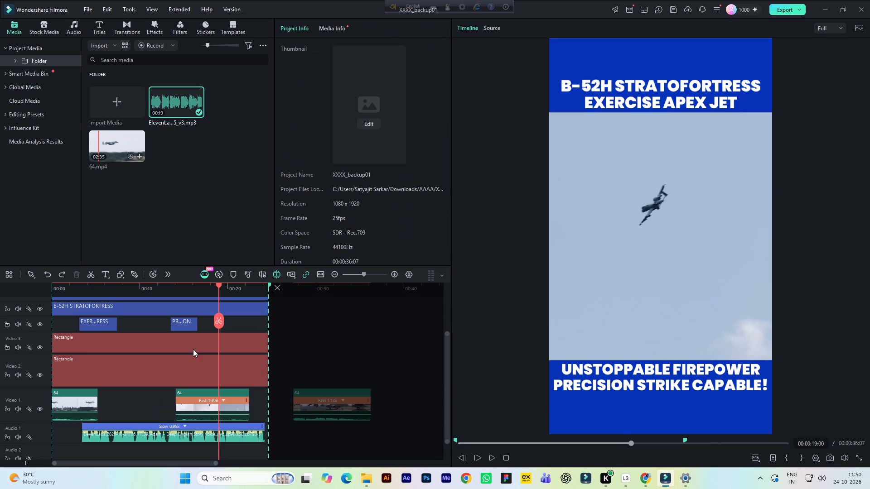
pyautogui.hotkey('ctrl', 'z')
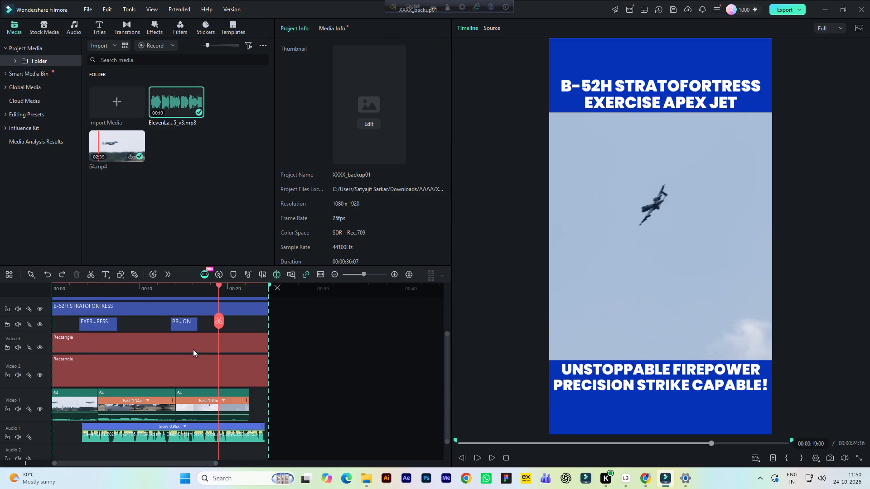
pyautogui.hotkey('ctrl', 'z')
# Delete the short clip between the two sped-up clips on Video 1, closing the gap.
pyautogui.click(188, 402)
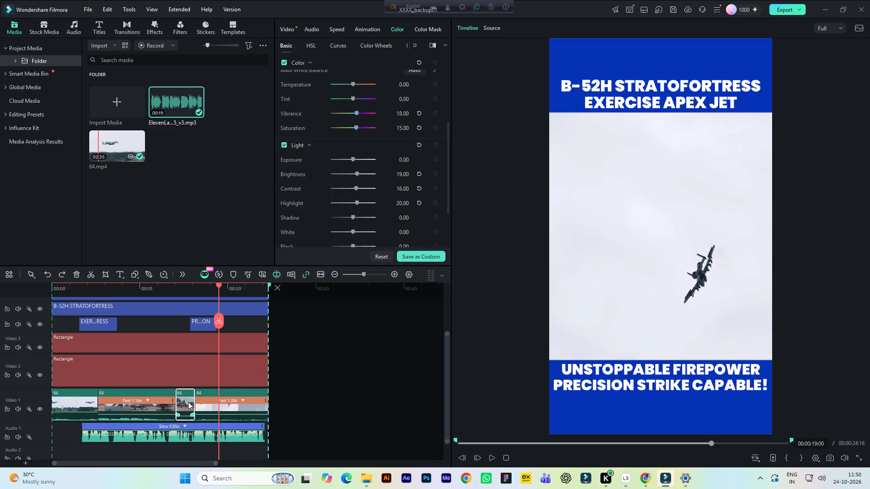
pyautogui.press('Delete')
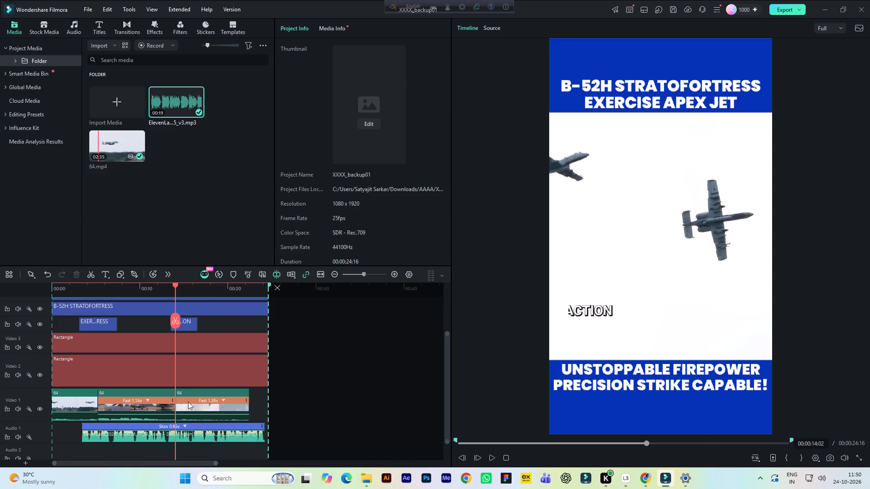
# Swap the two sped-up Video 1 clips so the 1.39x flyover clip follows the first clip and the 1.14x ground clip comes last.
pyautogui.click(147, 408)
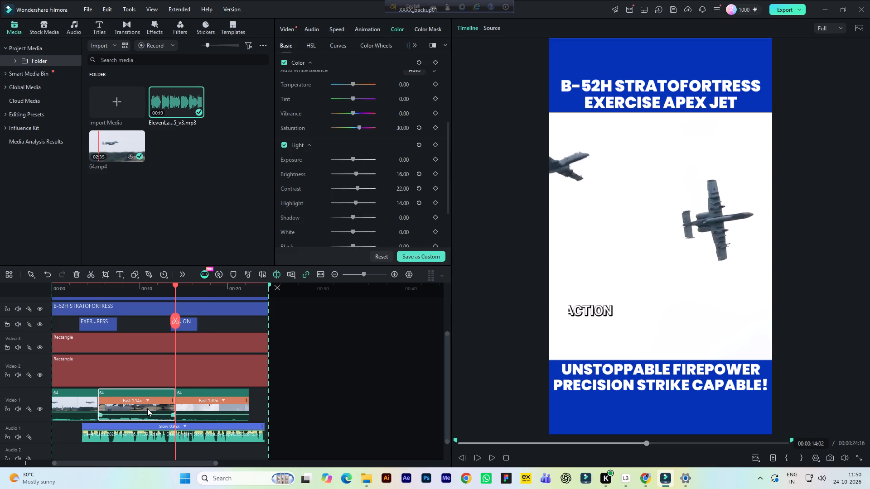
pyautogui.moveTo(141, 412); pyautogui.dragTo(374, 411)
pyautogui.moveTo(227, 409); pyautogui.dragTo(227, 408)
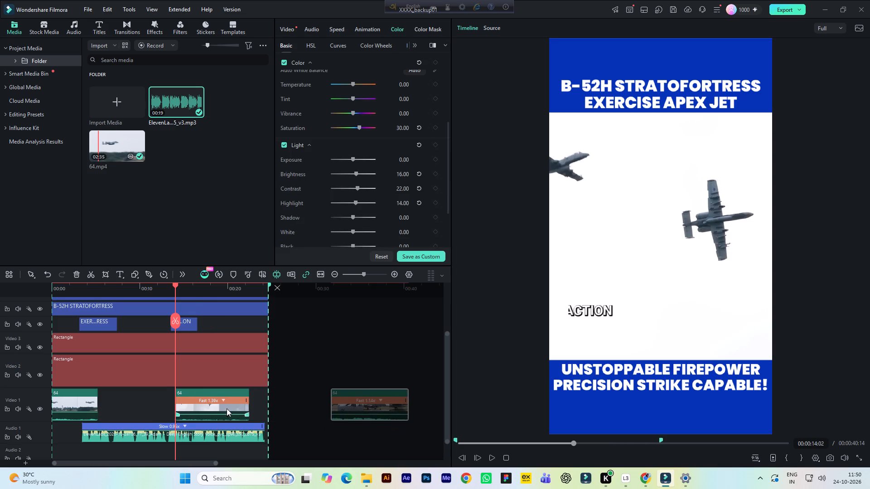
pyautogui.moveTo(227, 408); pyautogui.dragTo(151, 403)
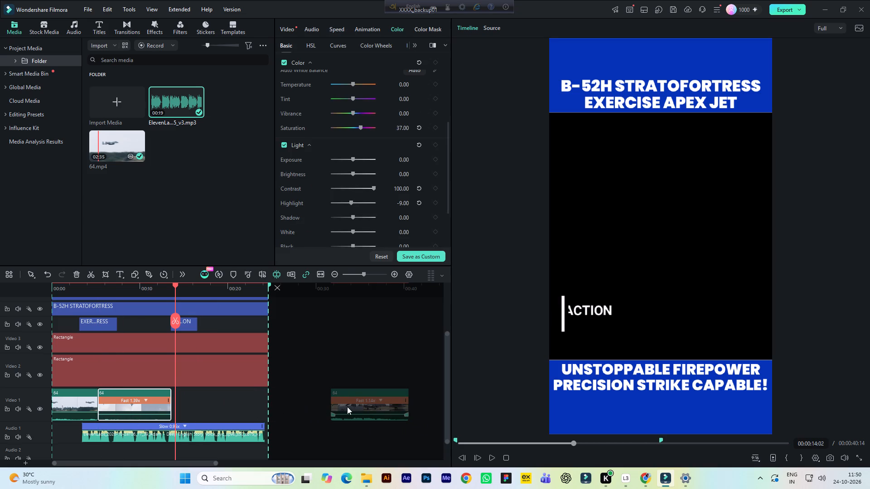
pyautogui.moveTo(357, 409); pyautogui.dragTo(197, 405)
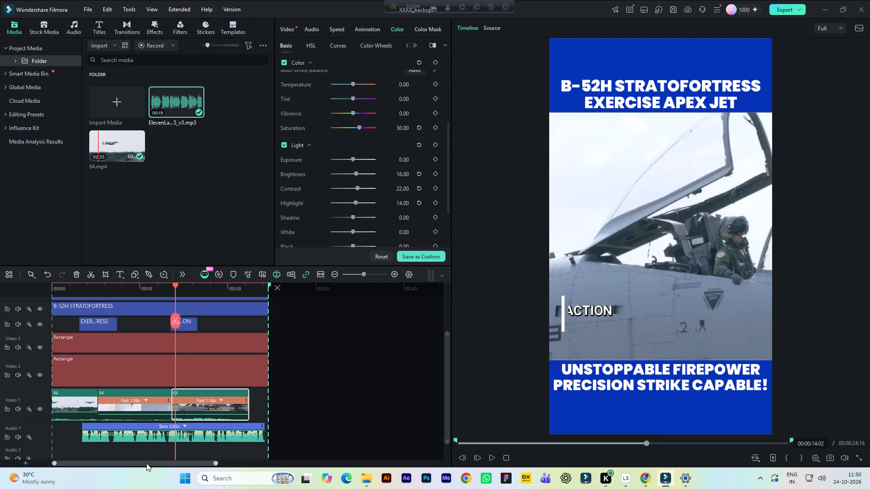
# Save the project and play the reordered sequence from about 4 seconds, past the join into the 1.14x ground clip.
pyautogui.moveTo(148, 290); pyautogui.dragTo(174, 292)
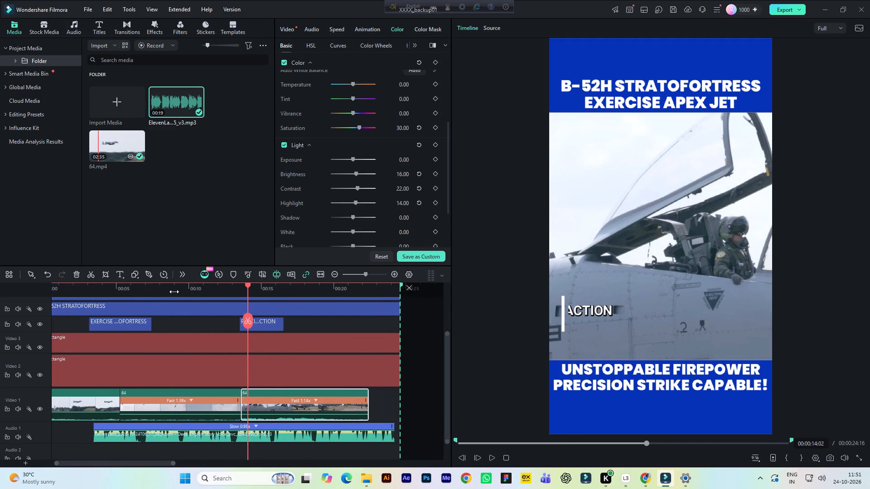
pyautogui.moveTo(174, 292); pyautogui.dragTo(175, 293)
pyautogui.click(97, 290)
pyautogui.press('space')
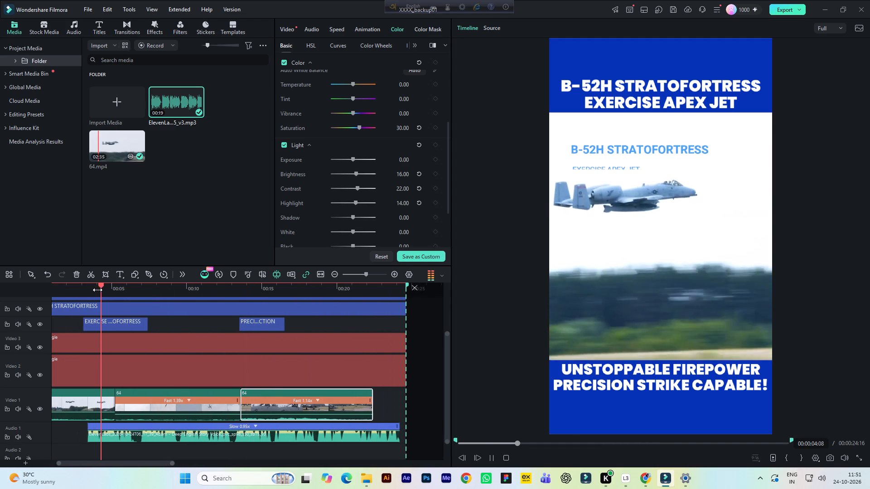
pyautogui.hotkey('ctrl', 's')
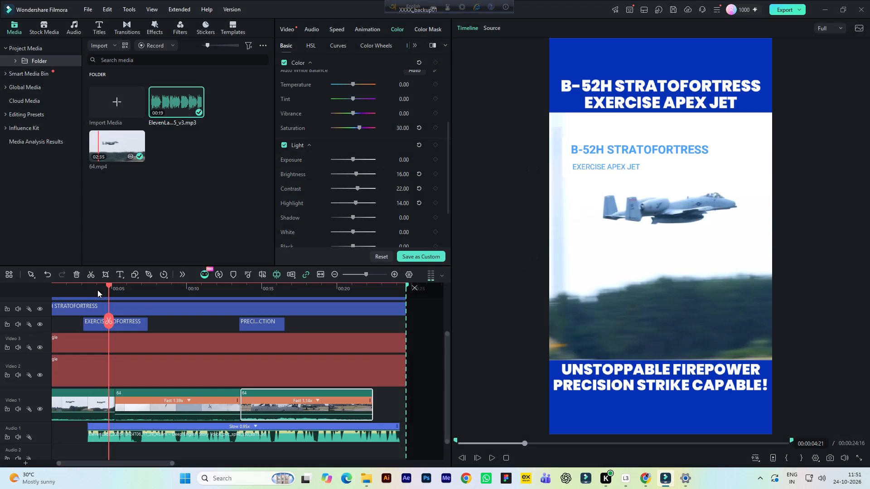
pyautogui.press('space')
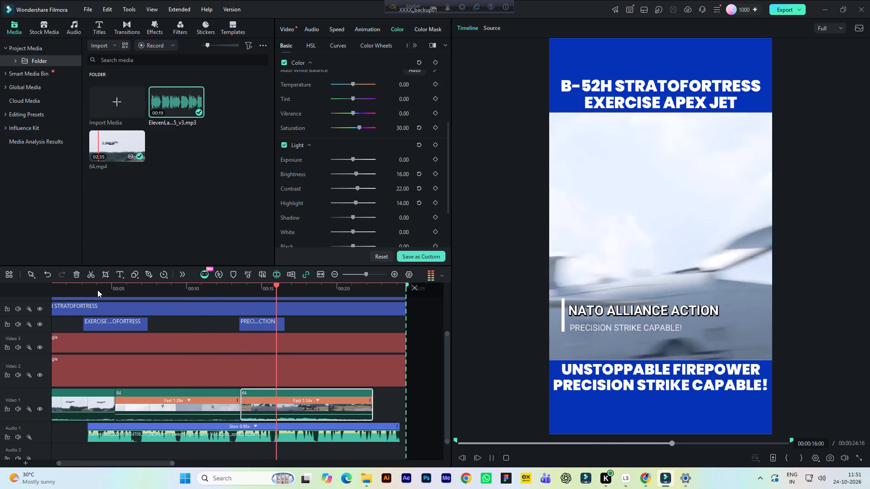
pyautogui.press('space')
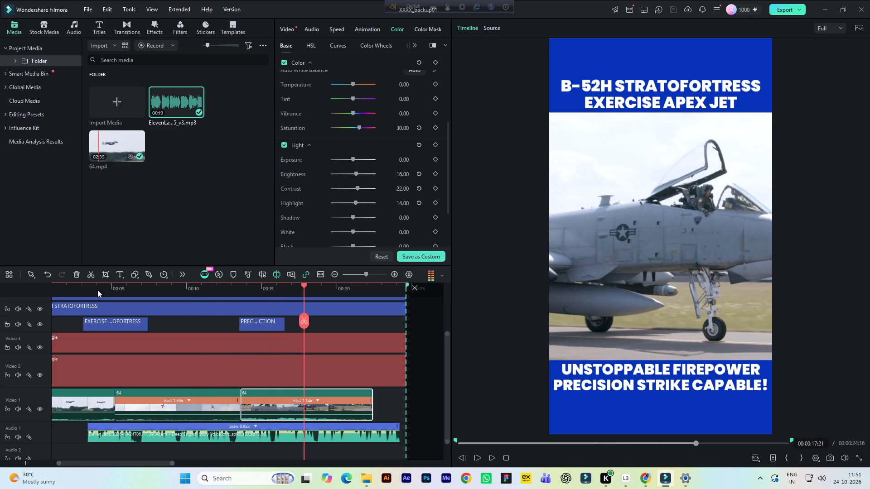
# Mark a source range in 64.mp4 from about 1:15, before the F-16 flight shots, to 00:01:24:05.
pyautogui.click(121, 147)
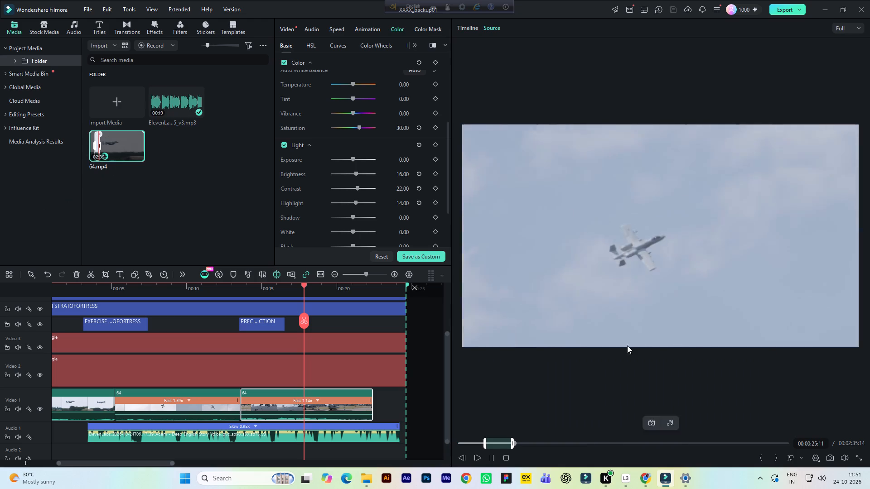
pyautogui.click(619, 446)
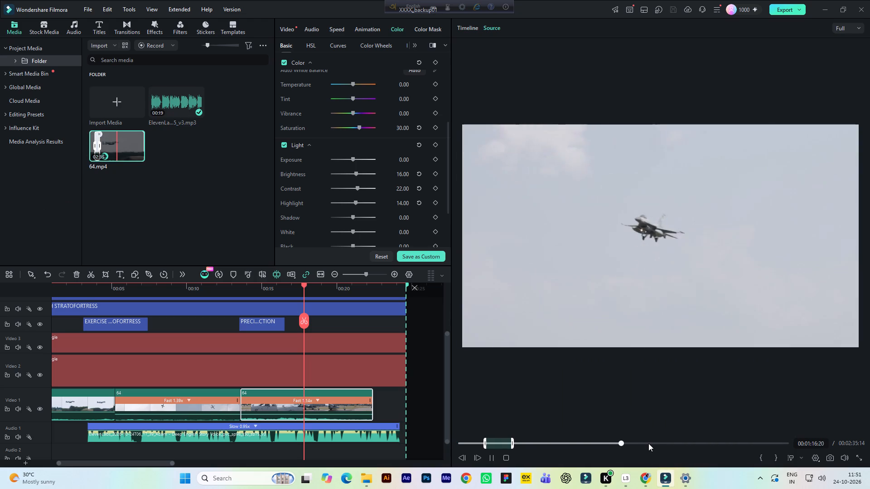
pyautogui.click(616, 444)
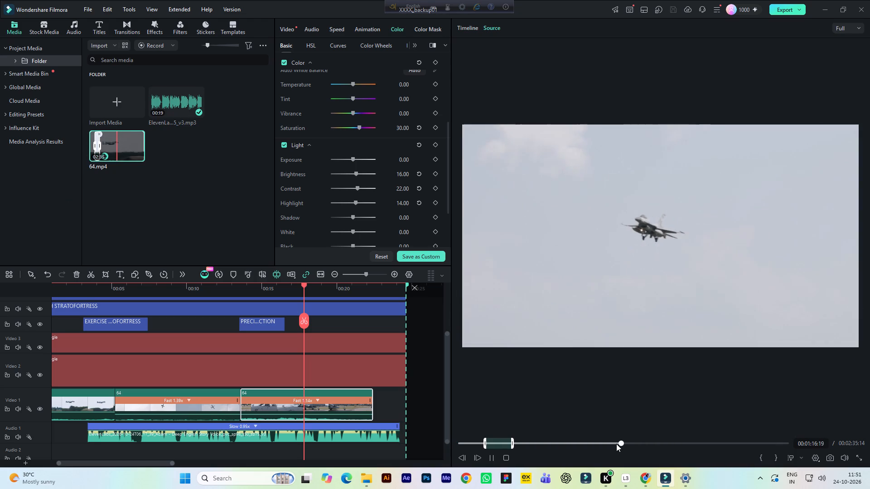
pyautogui.press('space')
pyautogui.click(609, 444)
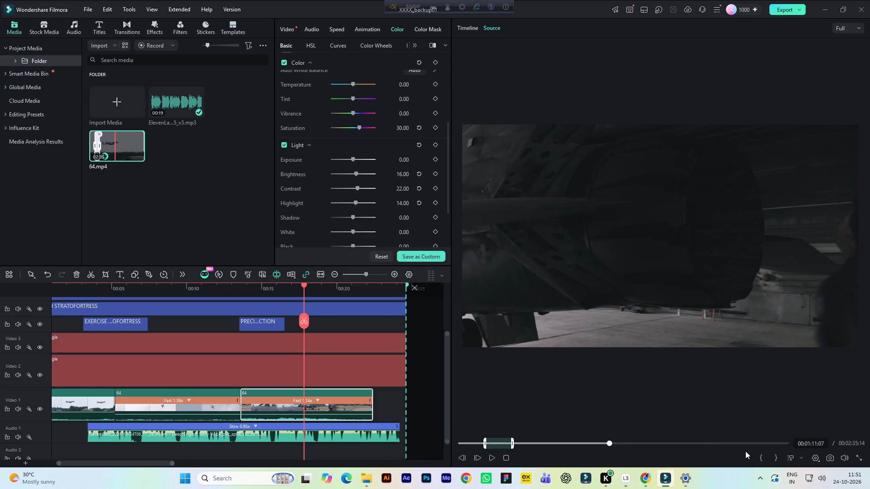
pyautogui.press('space')
pyautogui.click(759, 456)
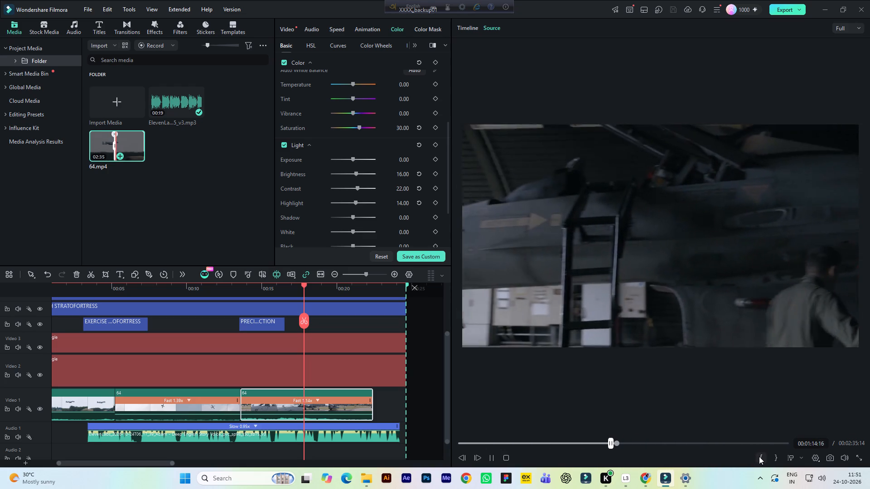
pyautogui.click(759, 456)
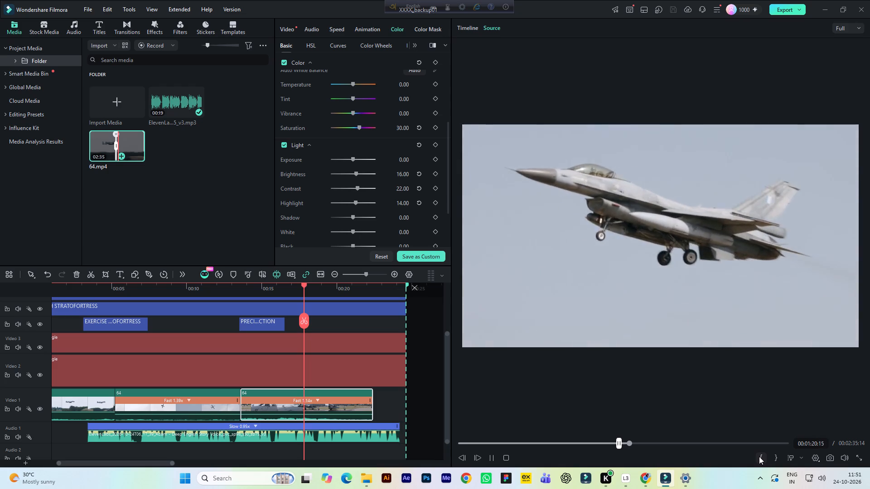
pyautogui.press('space')
pyautogui.press('space')
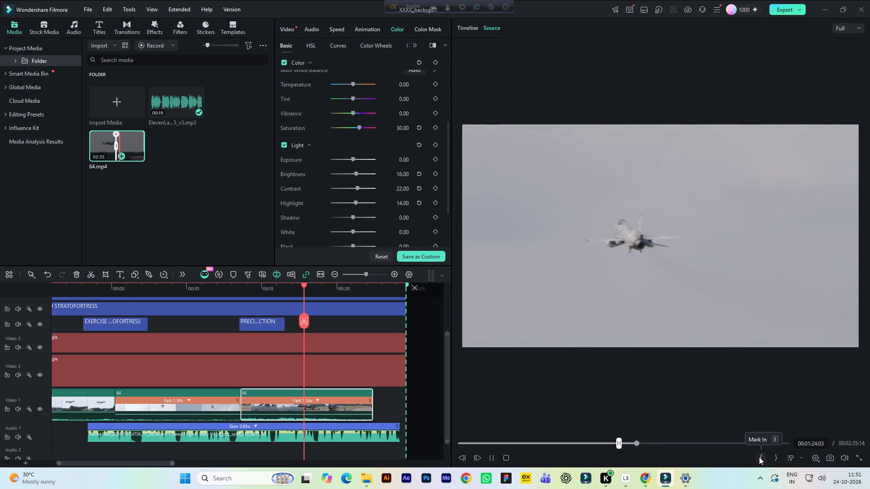
pyautogui.press('space')
pyautogui.click(773, 459)
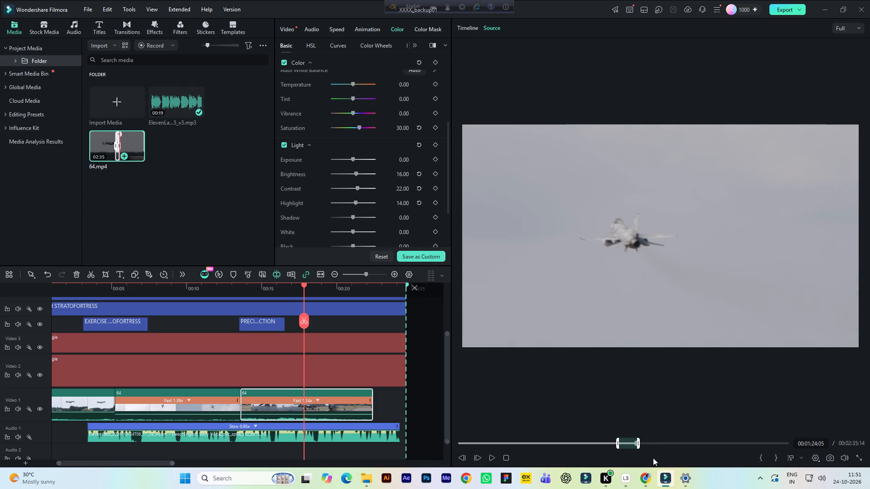
# Place the marked 64.mp4 range on Video 1 after the last clip, keeping the 1080x1920 25fps project settings, and save the project.
pyautogui.moveTo(676, 281); pyautogui.dragTo(467, 355)
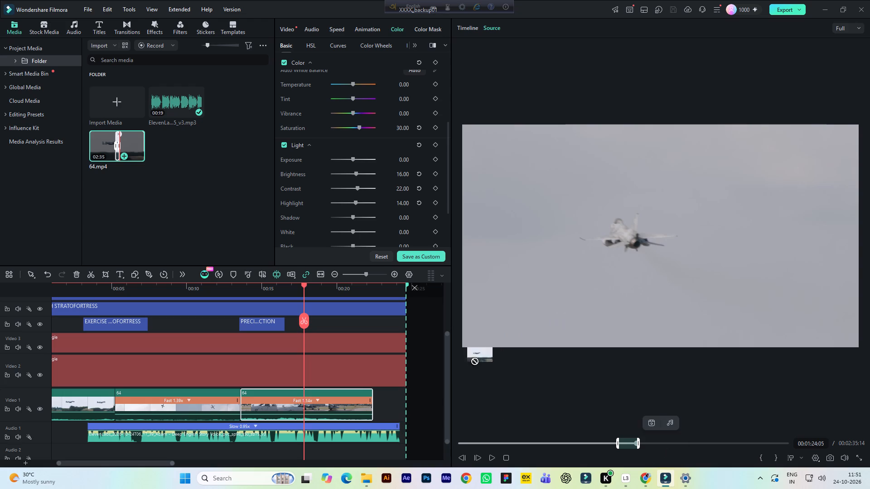
pyautogui.moveTo(467, 355); pyautogui.dragTo(387, 410)
pyautogui.click(507, 260)
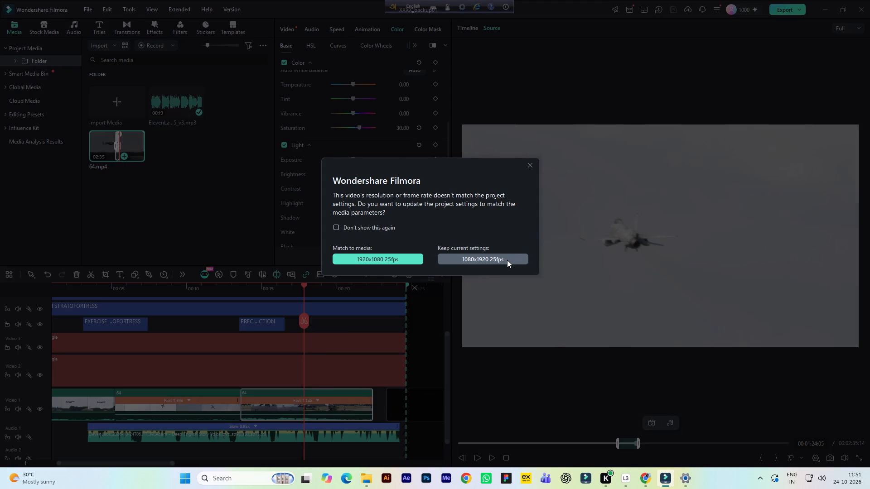
pyautogui.moveTo(139, 465); pyautogui.dragTo(171, 464)
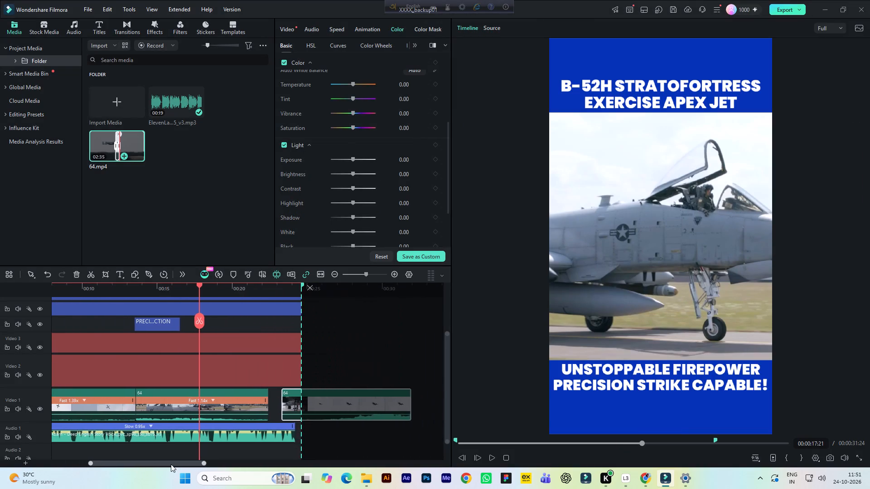
pyautogui.moveTo(171, 464); pyautogui.dragTo(150, 466)
pyautogui.click(208, 286)
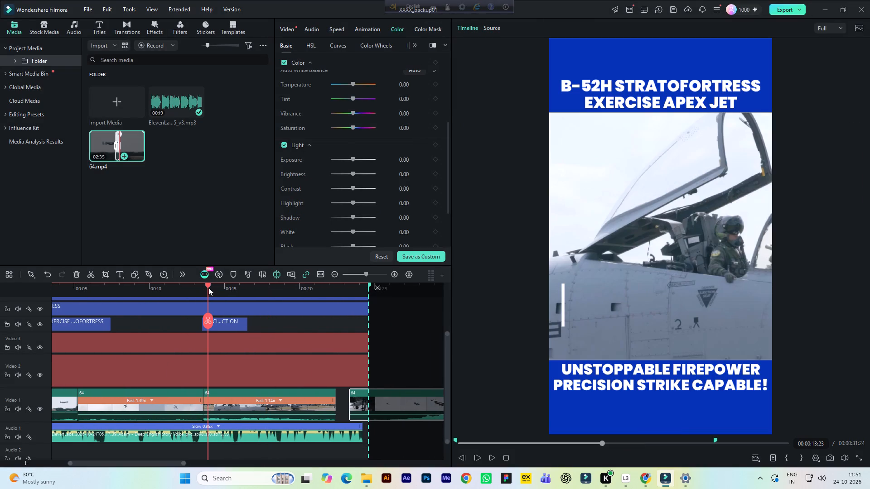
pyautogui.hotkey('ctrl', 's')
# Play through the 1.14x ground clip, split it at 00:00:18:04 and delete the part after the cut.
pyautogui.press('space')
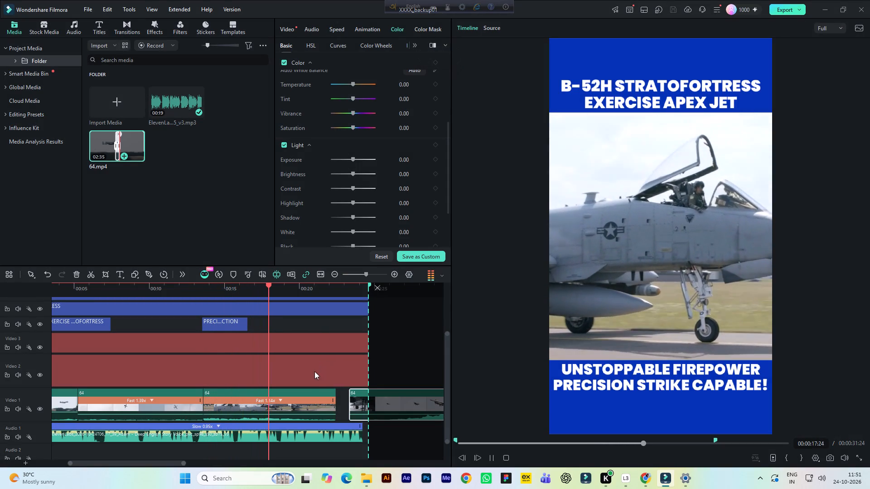
pyautogui.press('space')
pyautogui.click(304, 399)
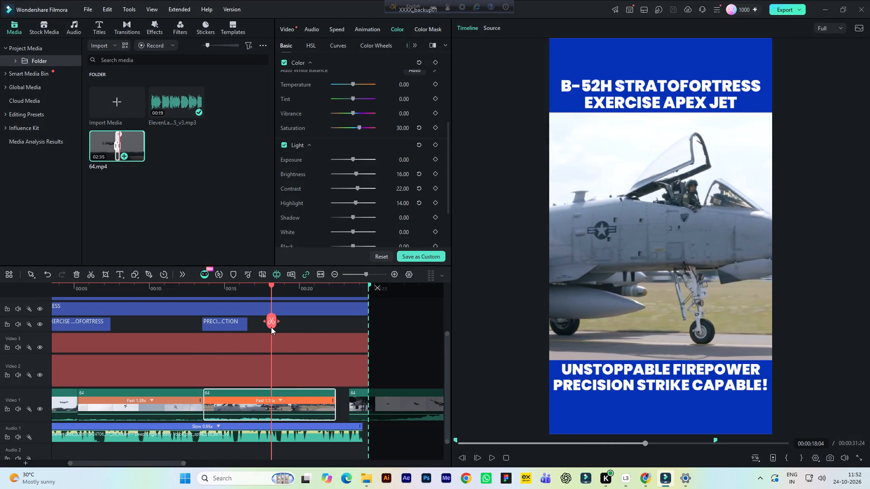
pyautogui.click(271, 327)
pyautogui.click(297, 406)
pyautogui.press('Delete')
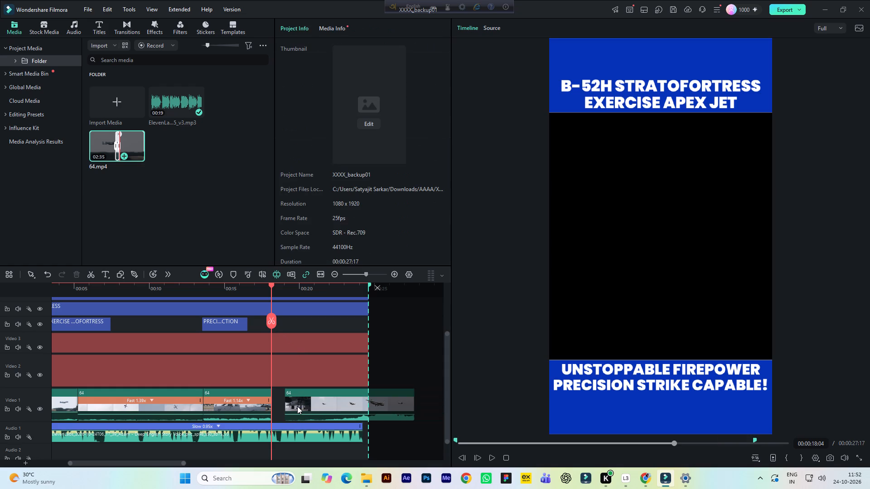
# Move the new F-16 clip on Video 1 against the end of the shortened 1.14x clip to close the gap.
pyautogui.click(261, 290)
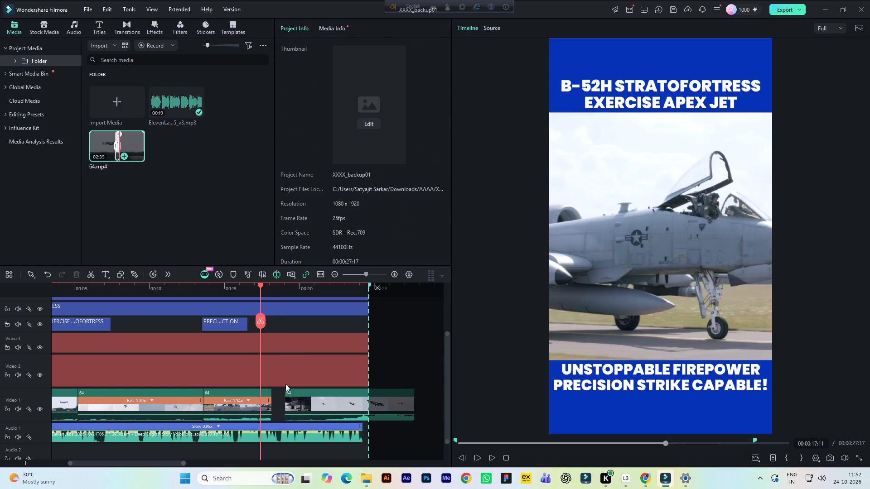
pyautogui.moveTo(300, 401); pyautogui.dragTo(289, 403)
# Scale the new F-16 clip to 199% so it fills the area between the blue bands, and save the project.
pyautogui.click(337, 288)
pyautogui.click(295, 397)
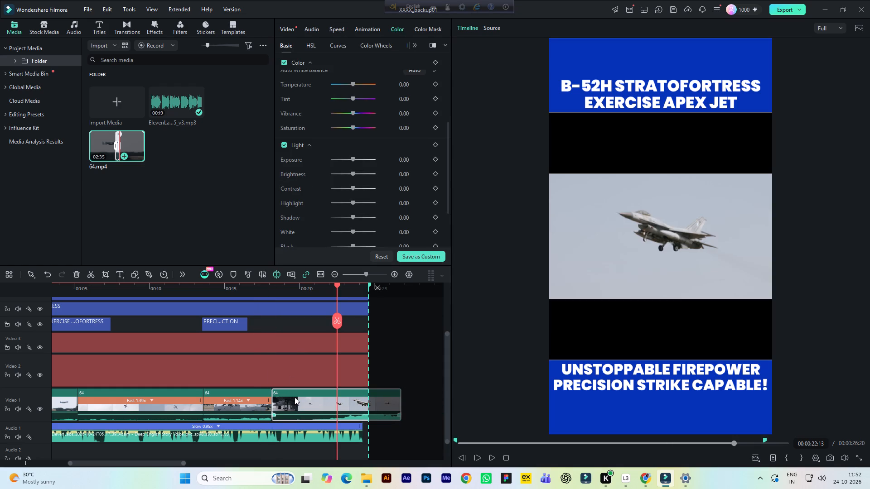
pyautogui.click(294, 31)
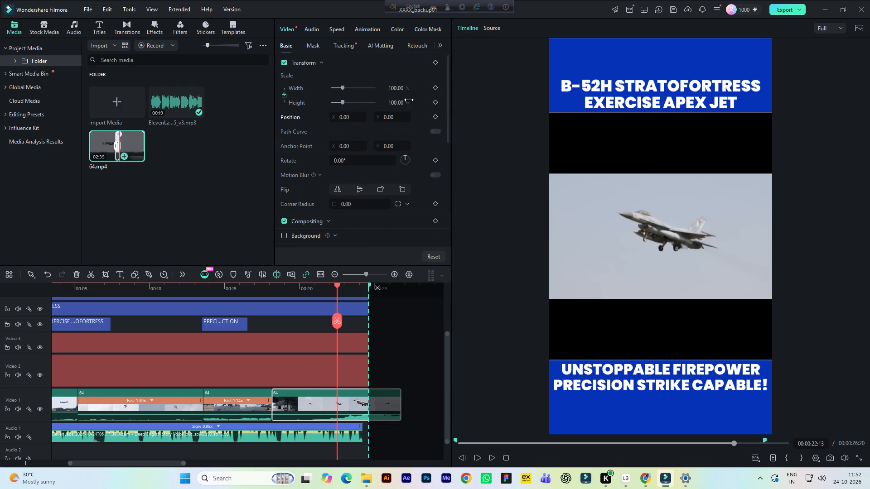
pyautogui.click(401, 87)
pyautogui.write('199')
pyautogui.press('Return')
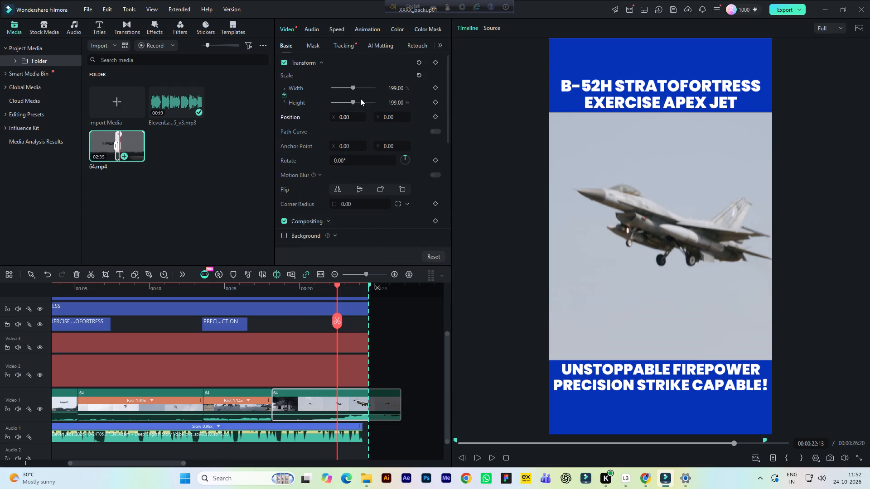
pyautogui.hotkey('ctrl', 's')
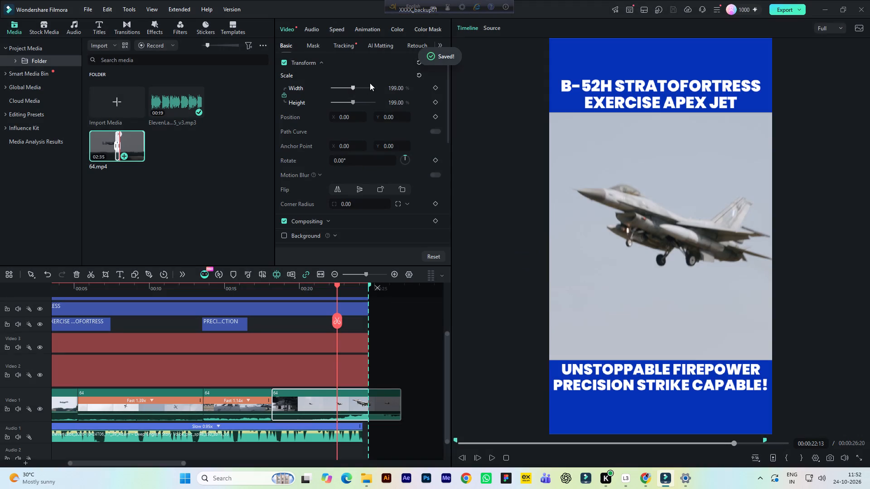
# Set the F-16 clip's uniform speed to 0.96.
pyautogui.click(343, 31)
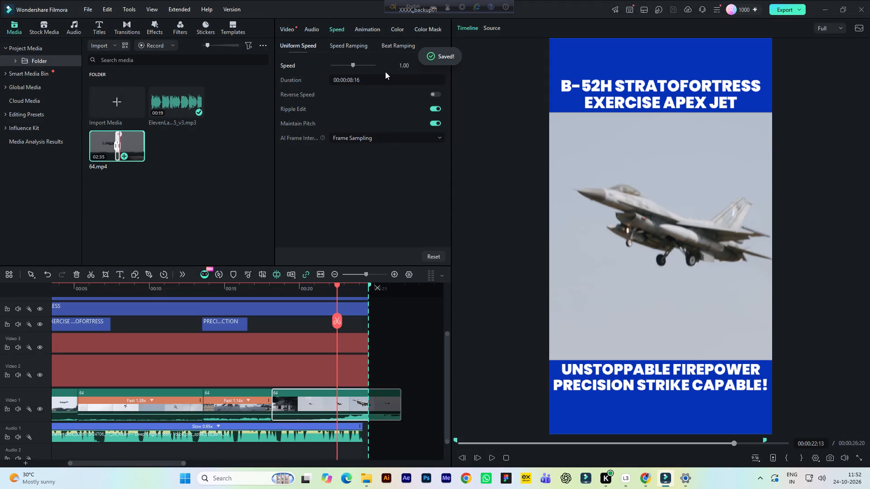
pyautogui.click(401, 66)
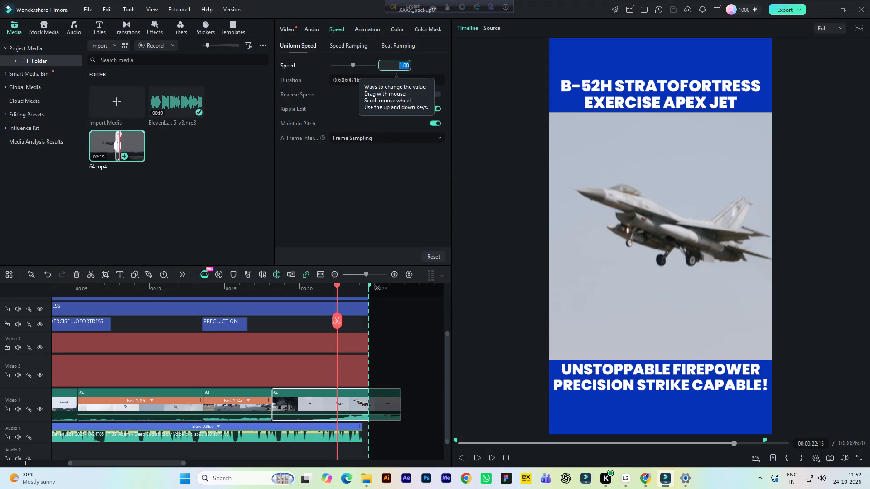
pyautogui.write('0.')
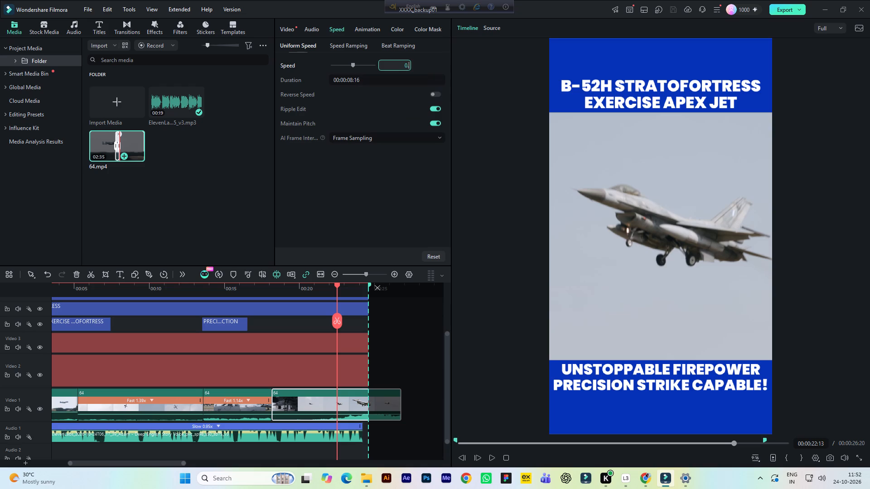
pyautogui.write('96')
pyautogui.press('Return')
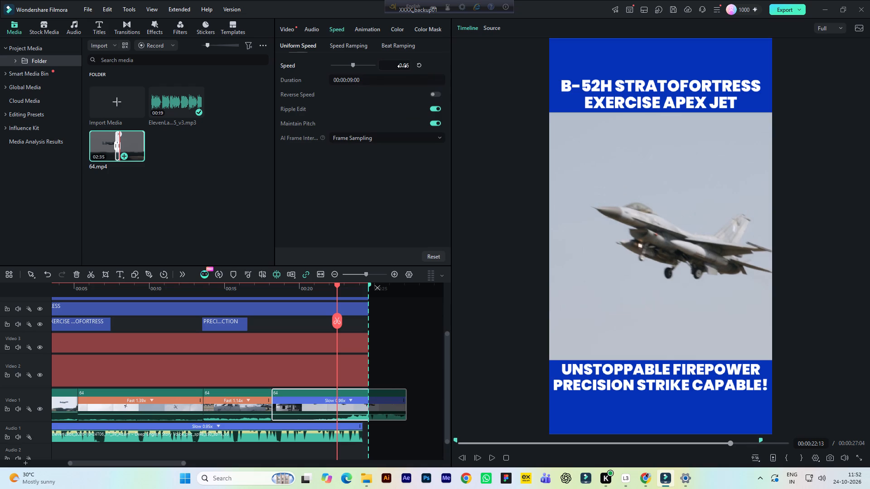
# Set the F-16 clip's uniform speed to 1.1.
pyautogui.click(403, 67)
pyautogui.press('1')
pyautogui.write('.1')
pyautogui.press('Return')
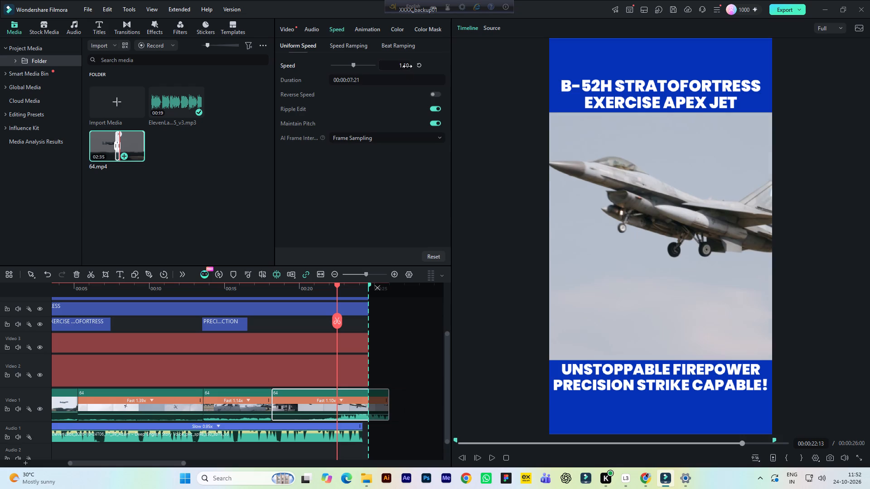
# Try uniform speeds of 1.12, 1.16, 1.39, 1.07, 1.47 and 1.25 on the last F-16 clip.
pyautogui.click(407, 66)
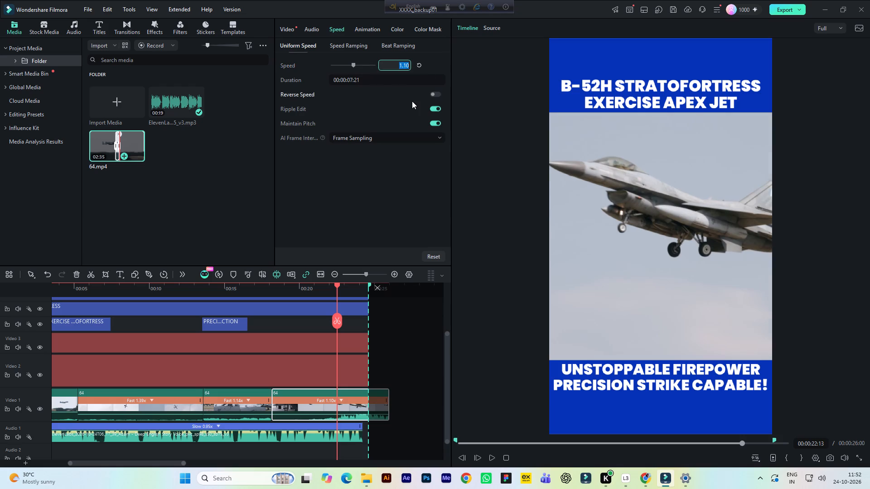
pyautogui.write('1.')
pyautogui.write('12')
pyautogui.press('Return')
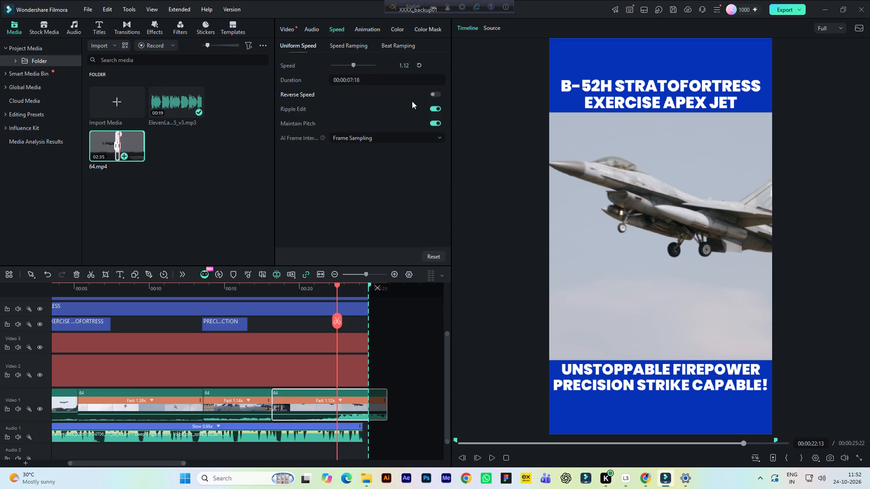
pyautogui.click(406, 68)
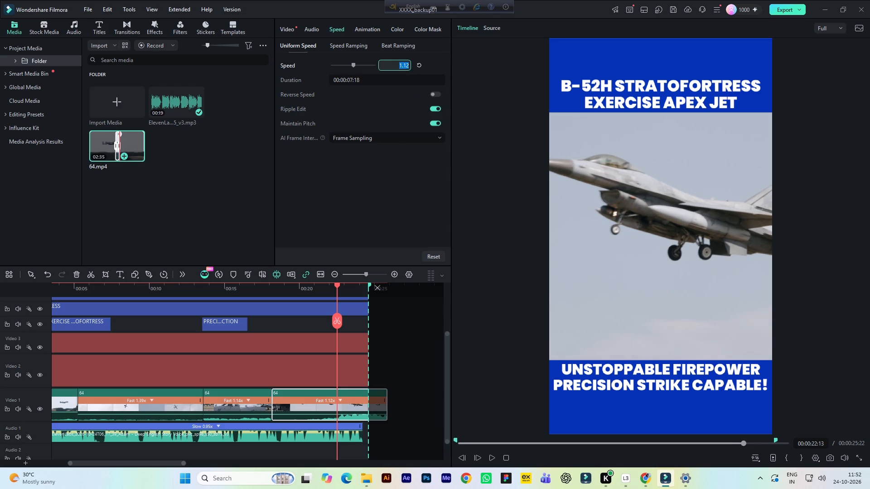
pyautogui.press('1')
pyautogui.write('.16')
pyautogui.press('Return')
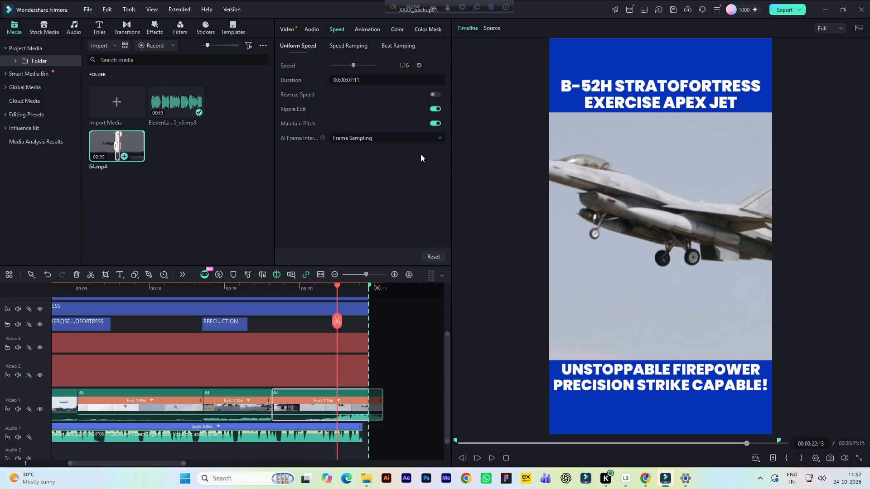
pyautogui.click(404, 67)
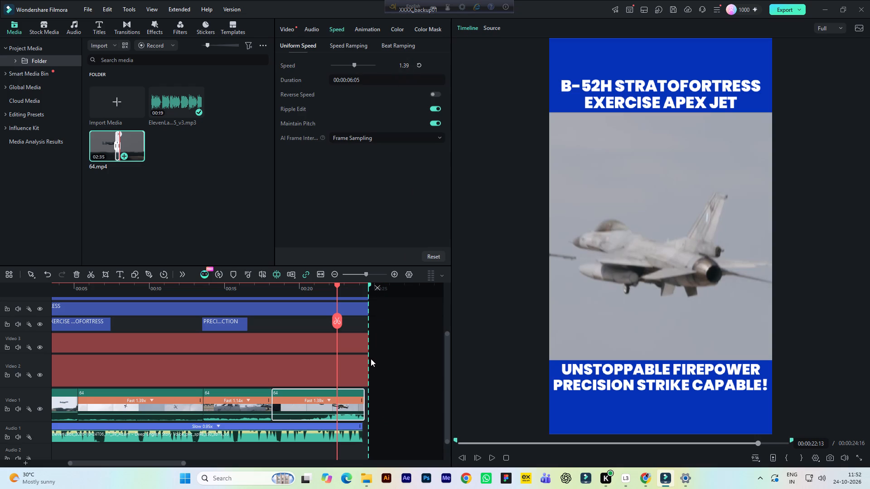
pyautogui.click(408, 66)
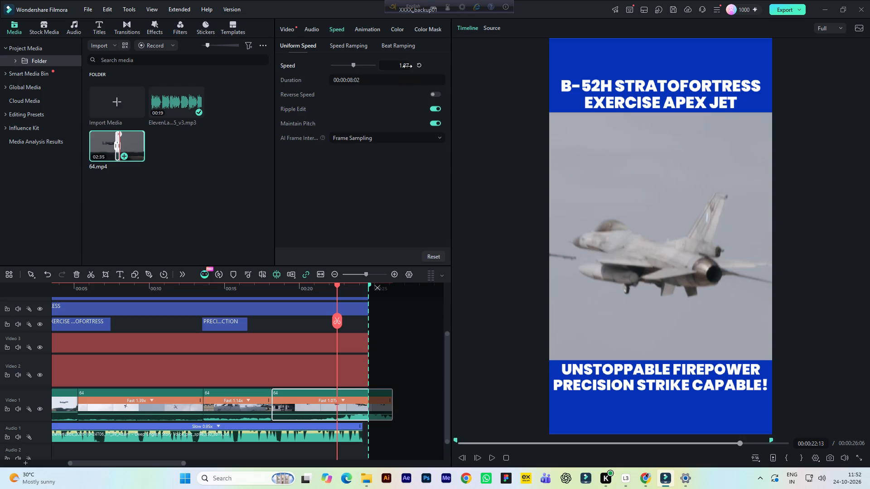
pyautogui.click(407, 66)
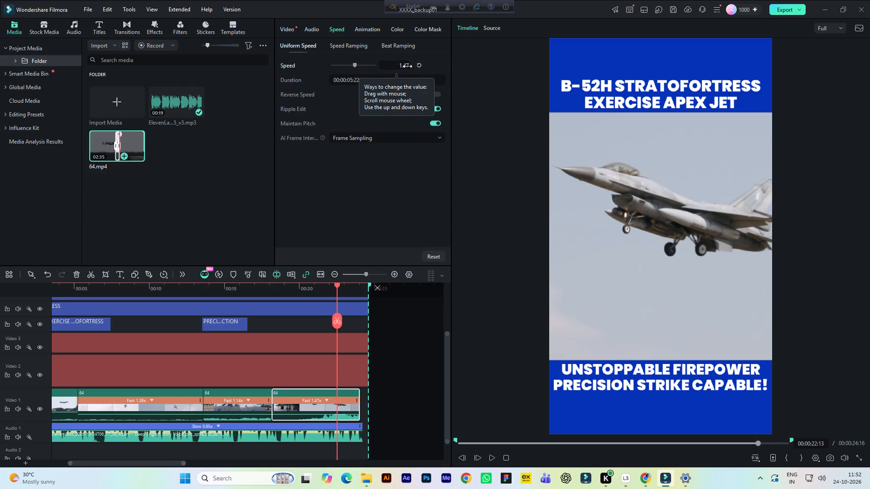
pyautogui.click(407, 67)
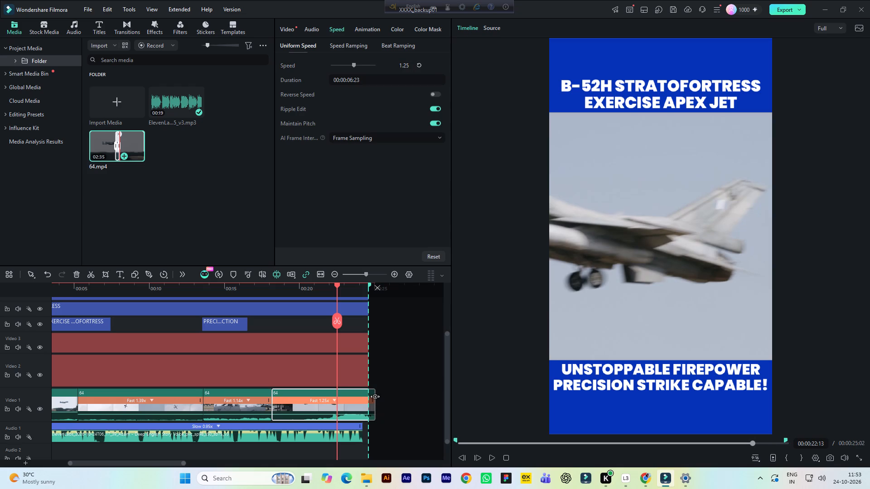
# Compress the last F-16 clip to 1.33x so it ends level with the title and band tracks, play the sequence, and save the project.
pyautogui.moveTo(375, 397); pyautogui.dragTo(368, 397)
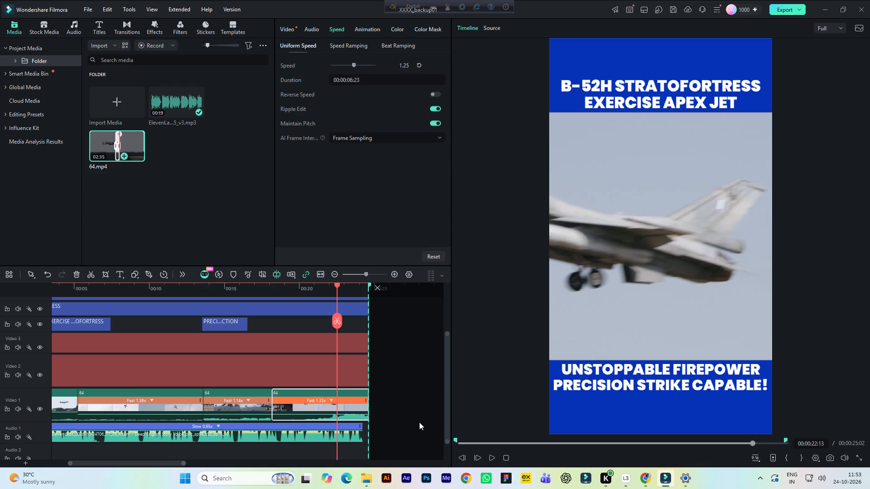
pyautogui.press('space')
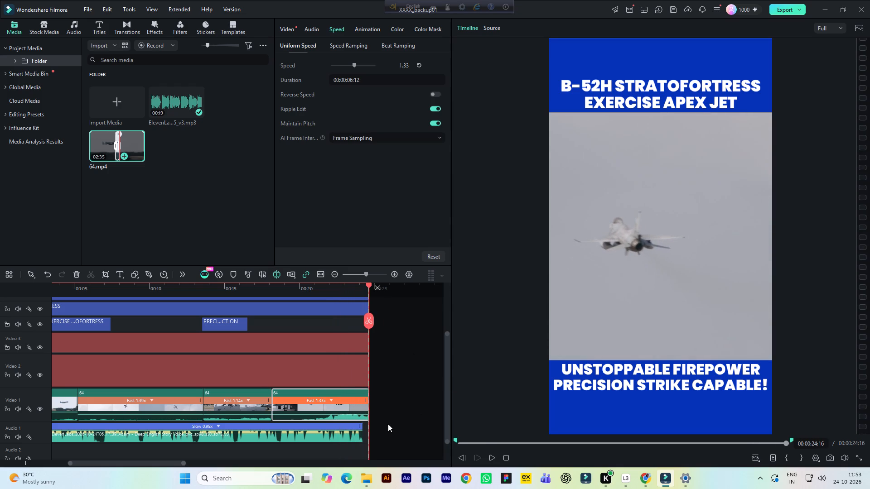
pyautogui.press('space')
pyautogui.hotkey('ctrl', 's')
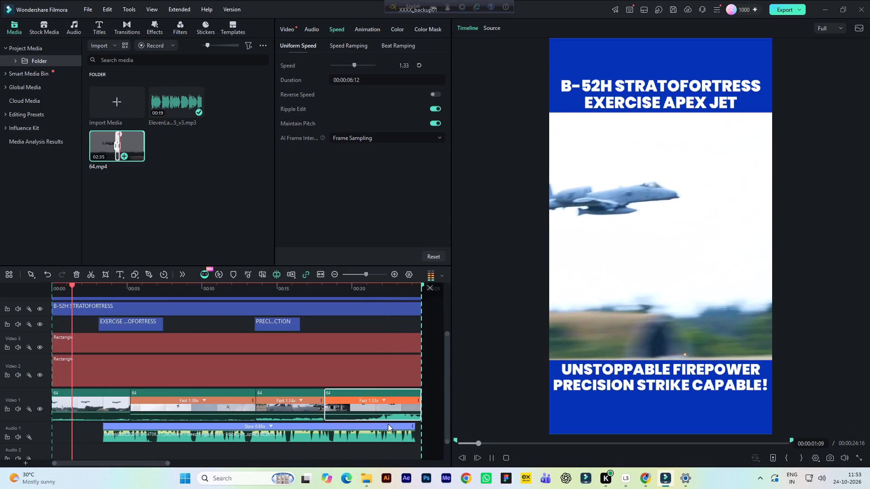
pyautogui.press('space')
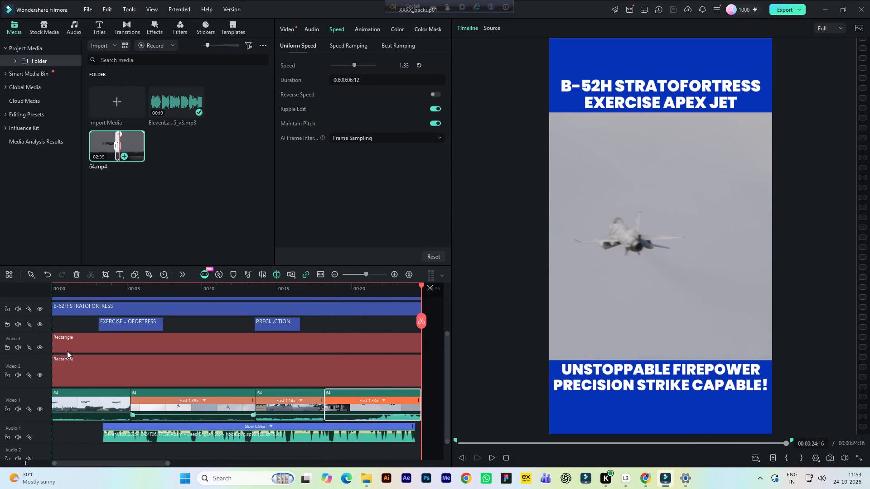
pyautogui.scroll(1, 26, 336)
pyautogui.hotkey('ctrl', 's')
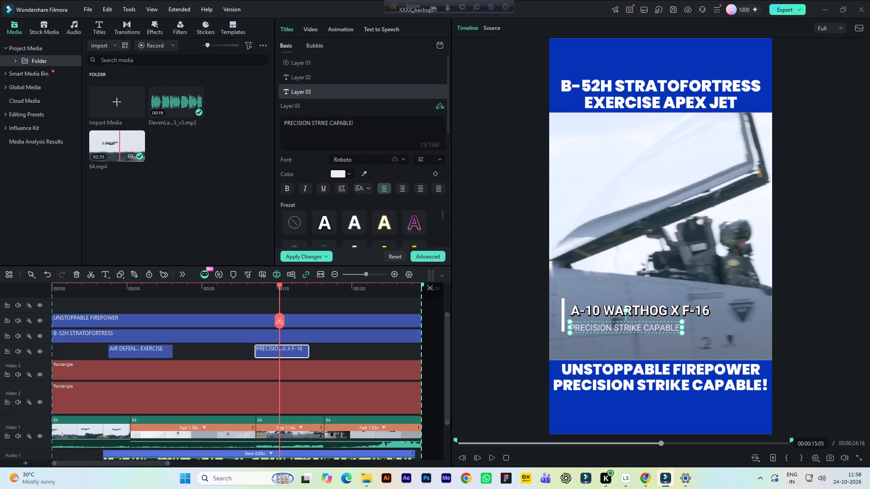
pyautogui.moveTo(361, 124); pyautogui.dragTo(274, 122)
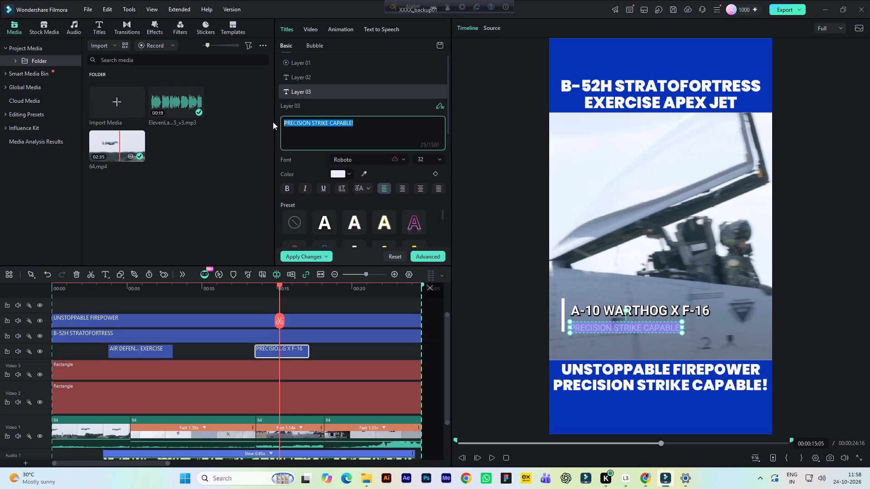
pyautogui.hotkey('ctrl', 'v')
pyautogui.click(597, 313)
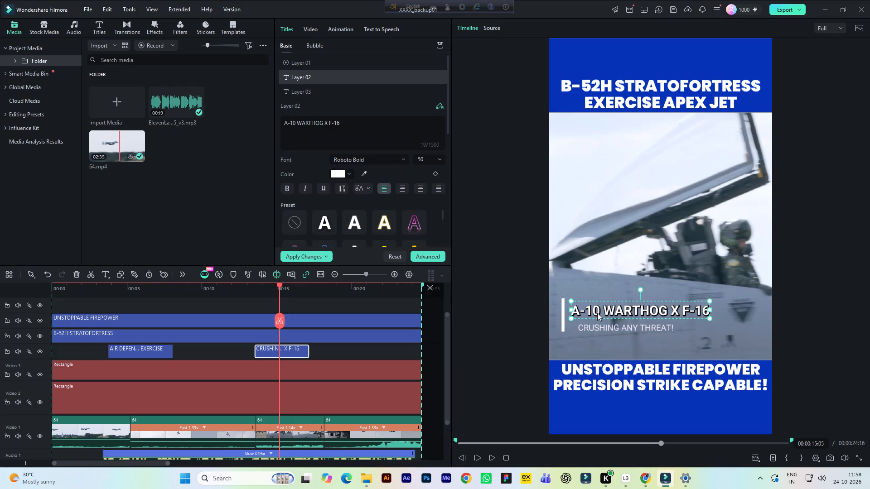
# Nudge the CRUSHING ANY THREAT! line left towards the start of A-10 WARTHOG X F-16.
pyautogui.click(597, 329)
pyautogui.press('Left')
pyautogui.press('Left')
pyautogui.press('Left')
pyautogui.press('Left')
pyautogui.press('Left')
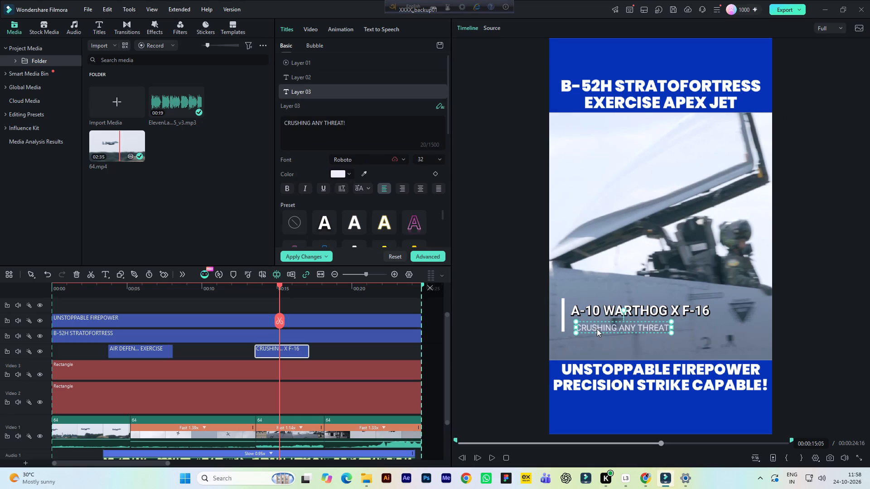
pyautogui.press('Left')
pyautogui.press('Left')
pyautogui.press('Left')
pyautogui.press('Left')
pyautogui.press('Left')
pyautogui.press('Left')
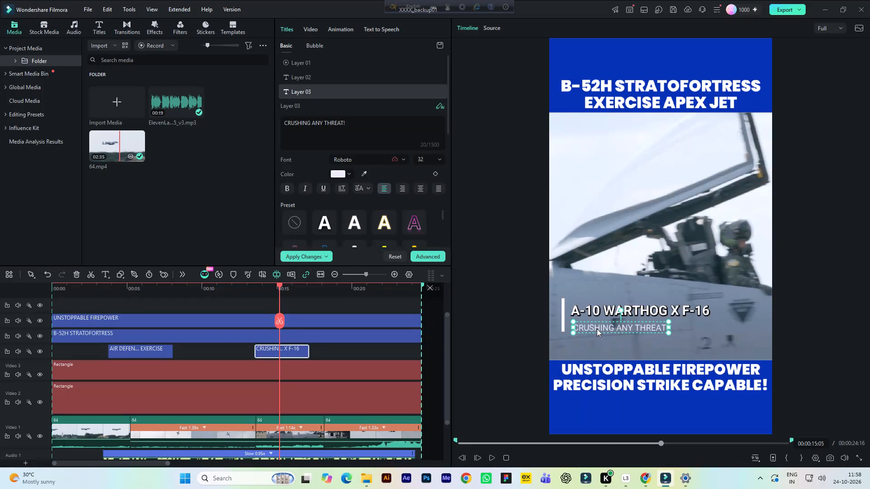
pyautogui.click(507, 261)
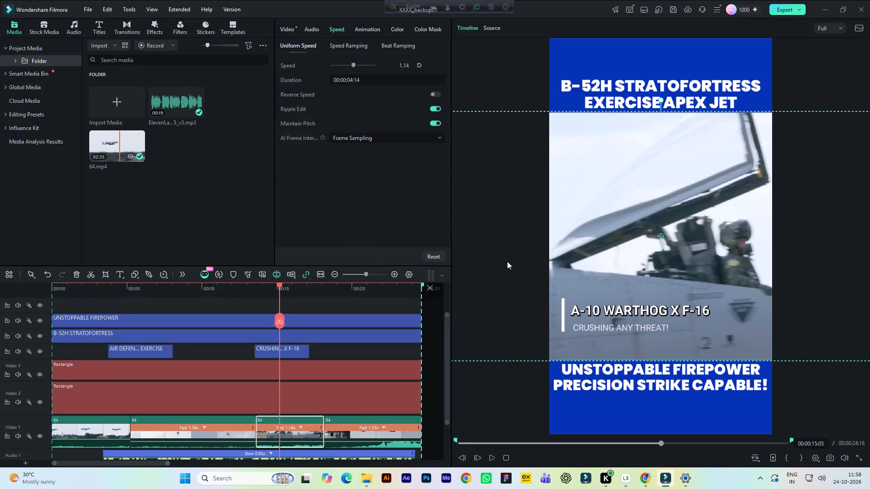
pyautogui.click(593, 330)
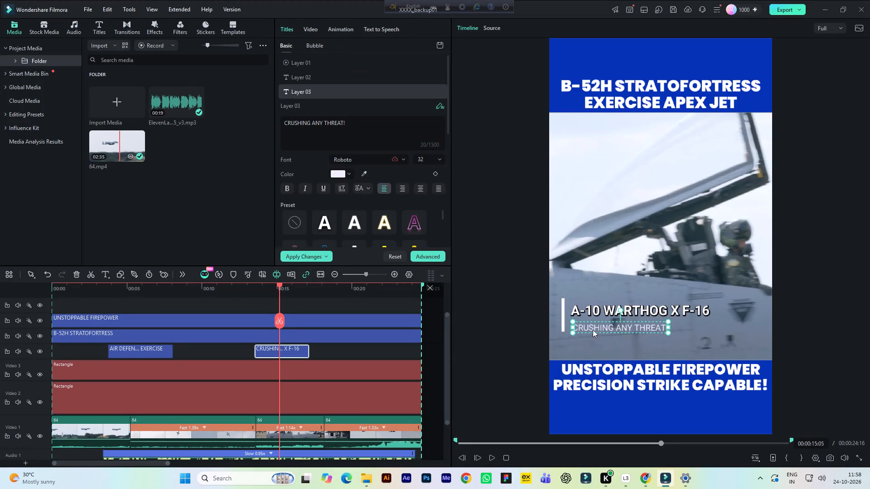
pyautogui.click(512, 232)
# Nudge the A-10 WARTHOG X F-16 line up slightly beside the white vertical bar.
pyautogui.click(580, 312)
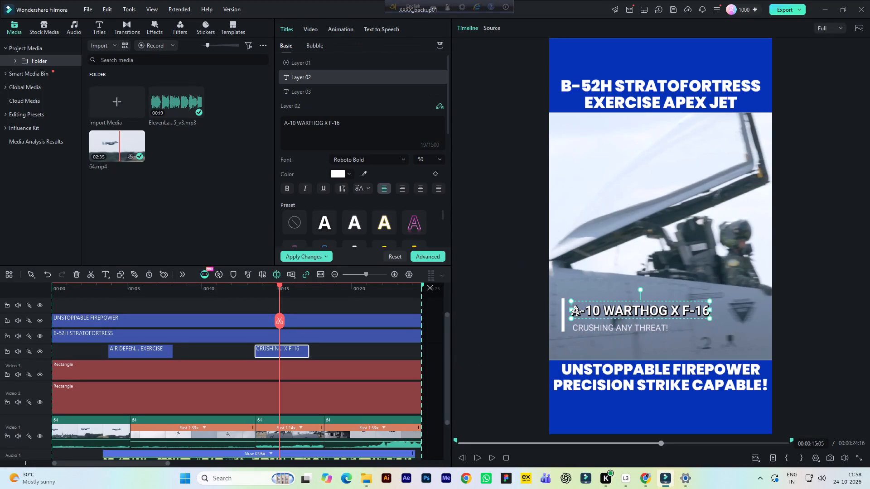
pyautogui.press('Up')
pyautogui.press('Up')
pyautogui.press('Up')
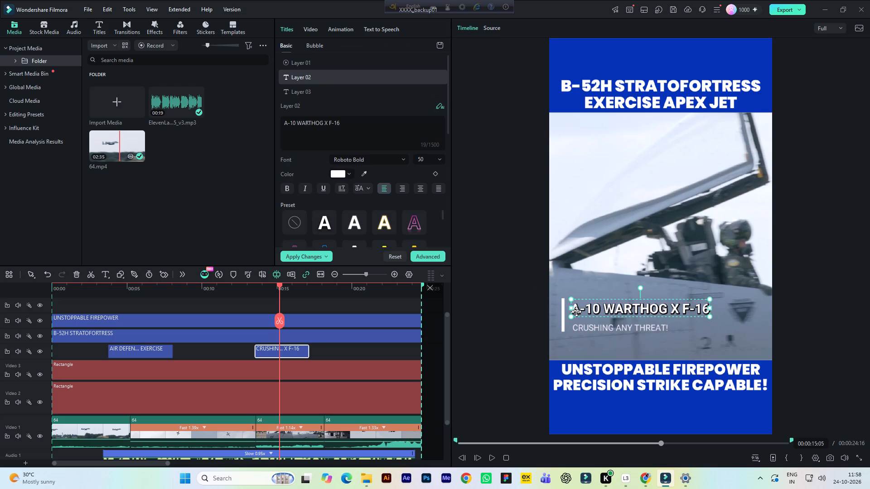
pyautogui.click(514, 300)
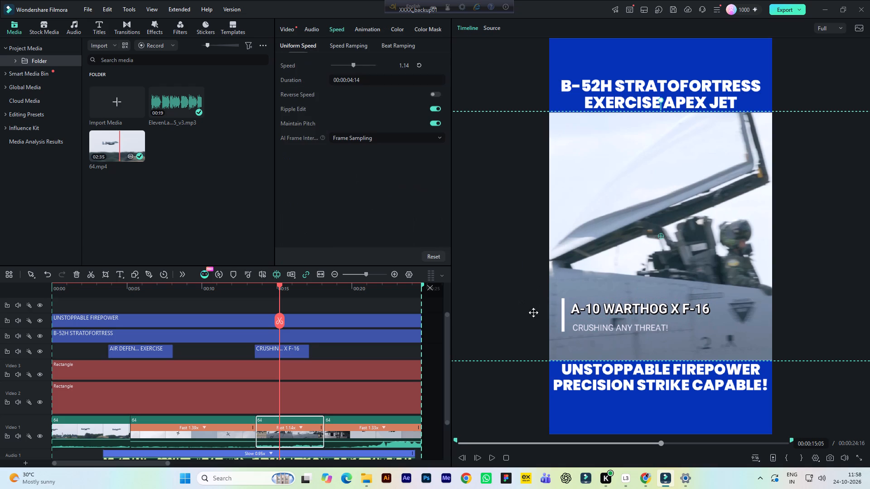
# Nudge the CRUSHING ANY THREAT! line slightly up and left so it lines up under A-10 WARTHOG X F-16.
pyautogui.click(589, 328)
pyautogui.press('Up')
pyautogui.press('Up')
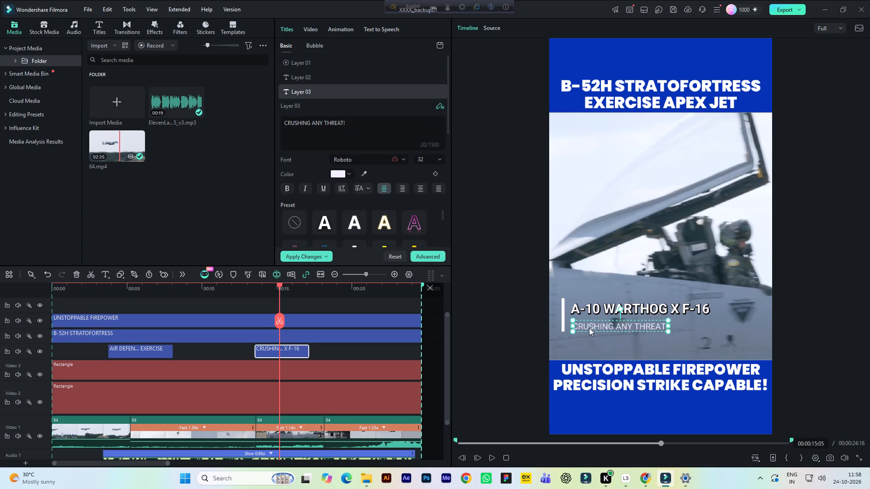
pyautogui.press('Left')
pyautogui.press('Left')
pyautogui.click(528, 288)
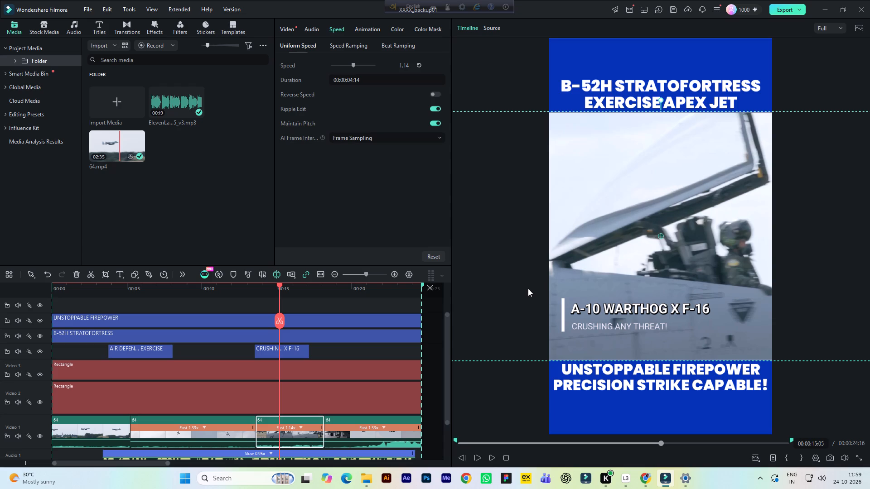
# Nudge the white vertical bar in Layer 01 right, closer to the two title lines, and save the project.
pyautogui.click(563, 317)
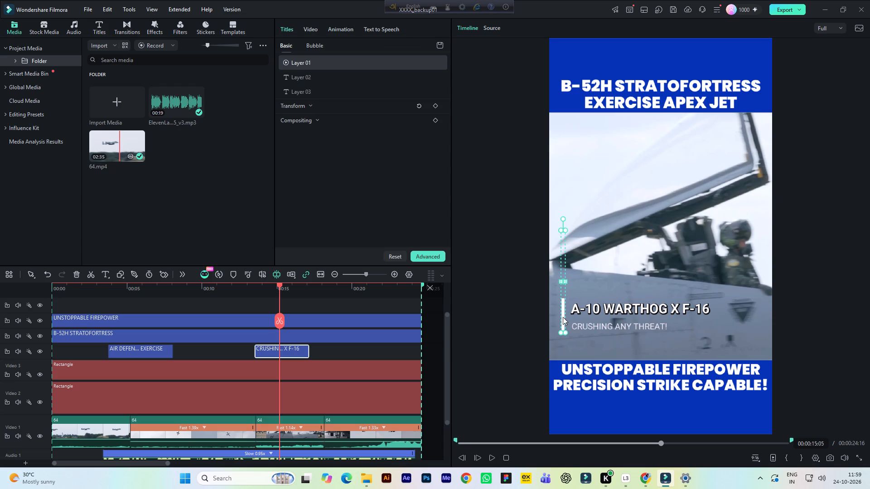
pyautogui.press('Right')
pyautogui.press('Right')
pyautogui.press('Right')
pyautogui.press('Right')
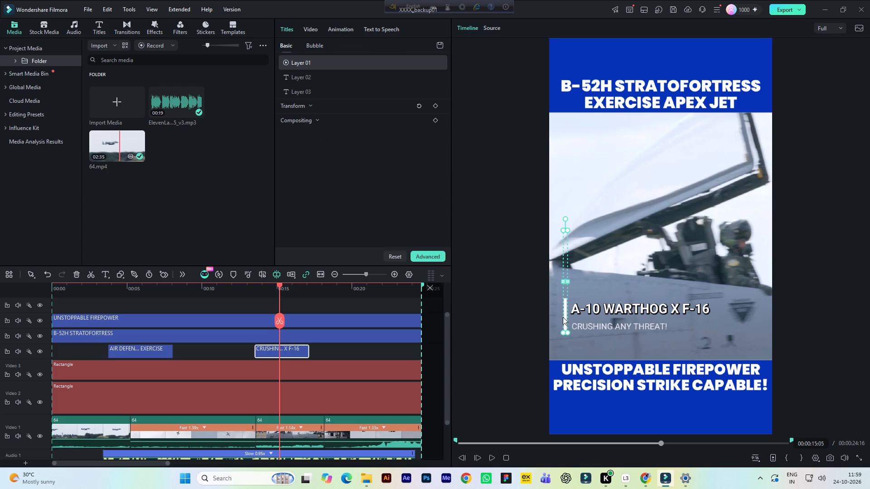
pyautogui.click(493, 326)
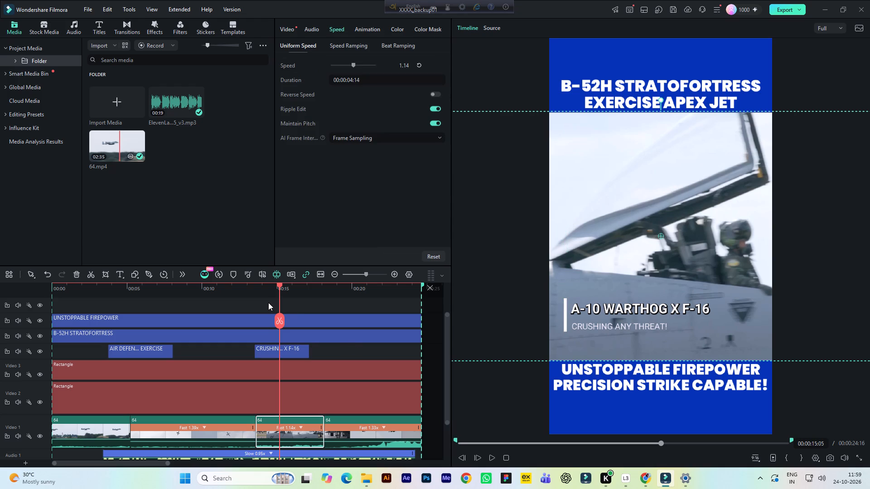
pyautogui.hotkey('ctrl', 's')
pyautogui.click(248, 289)
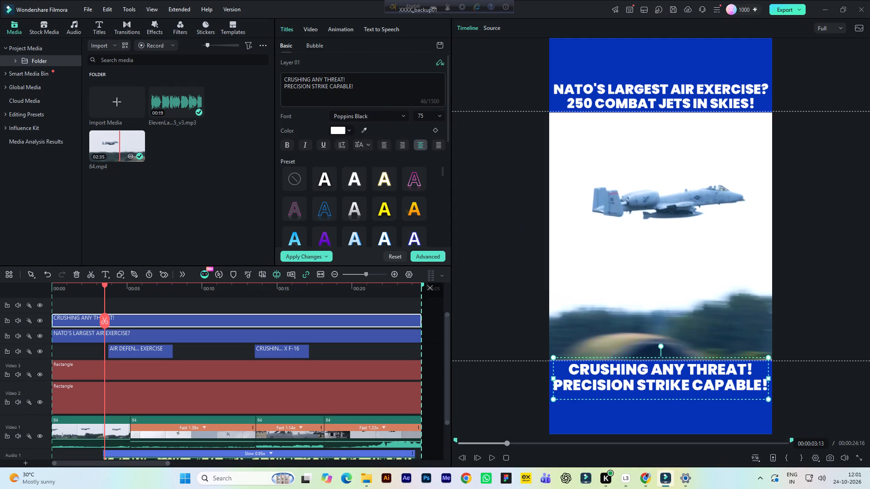
pyautogui.moveTo(359, 86); pyautogui.dragTo(317, 86)
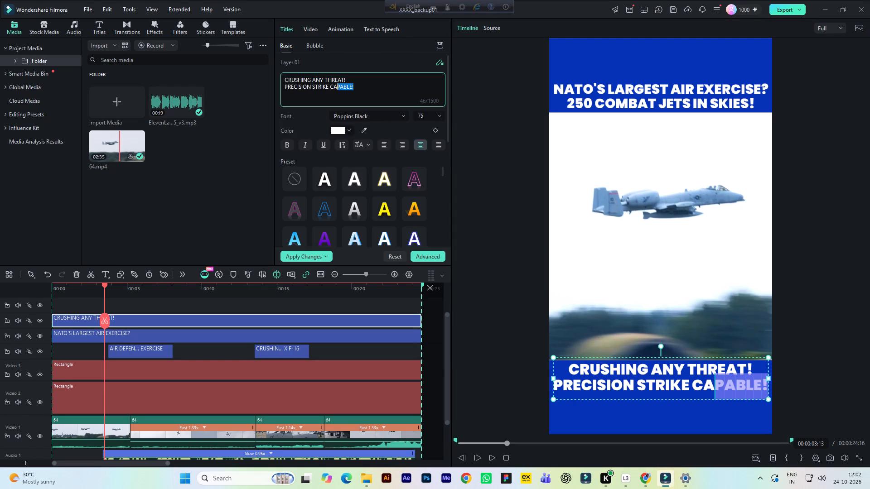
pyautogui.moveTo(317, 86); pyautogui.dragTo(284, 84)
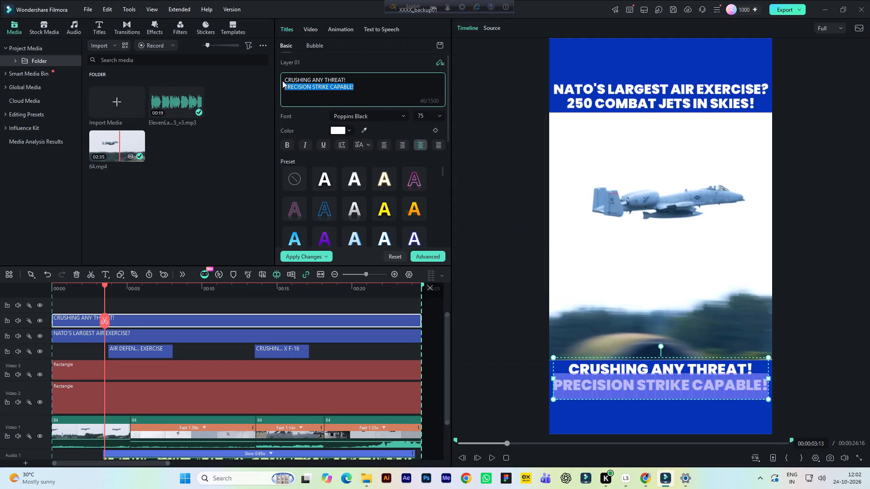
pyautogui.hotkey('ctrl', 'v')
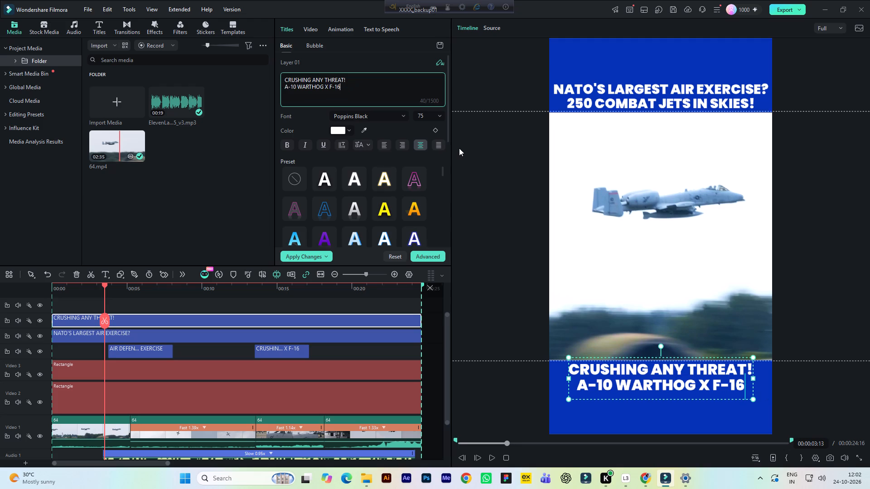
pyautogui.click(459, 148)
# Fine-tune the lower title's vertical position, keeping it centred close to the lower blue band's top edge, and save the project.
pyautogui.click(647, 391)
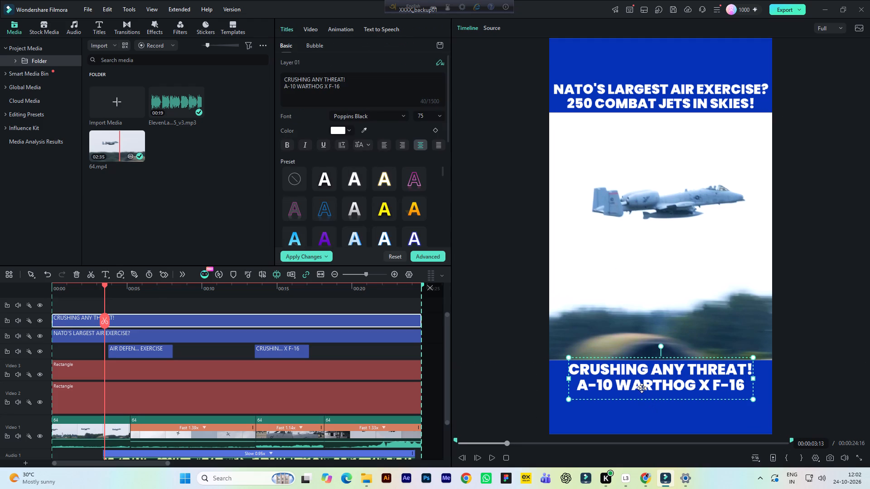
pyautogui.click(641, 388)
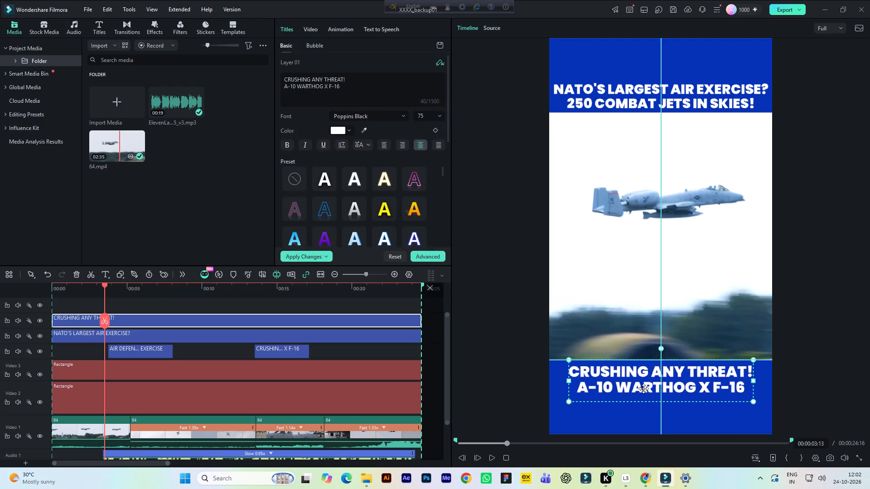
pyautogui.press('Up')
pyautogui.press('Up')
pyautogui.press('Up')
pyautogui.press('Up')
pyautogui.press('Up')
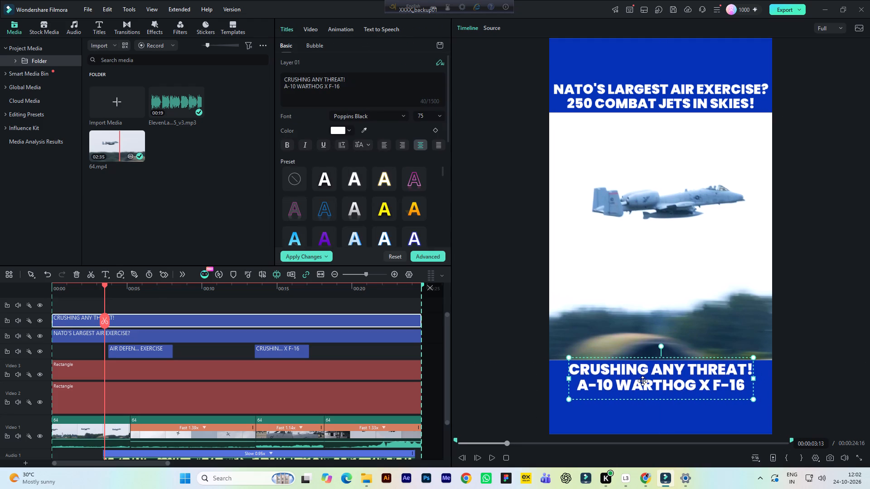
pyautogui.hotkey('ctrl', 's')
pyautogui.click(498, 271)
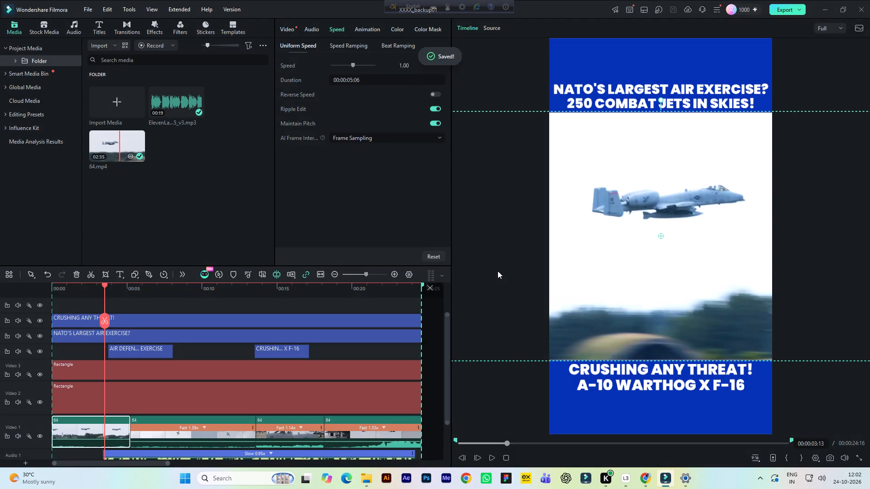
pyautogui.hotkey('ctrl', 's')
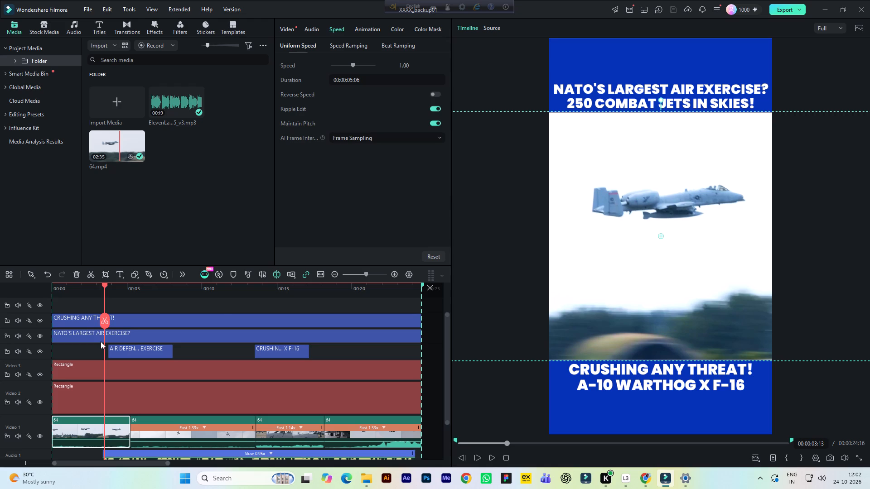
pyautogui.click(195, 299)
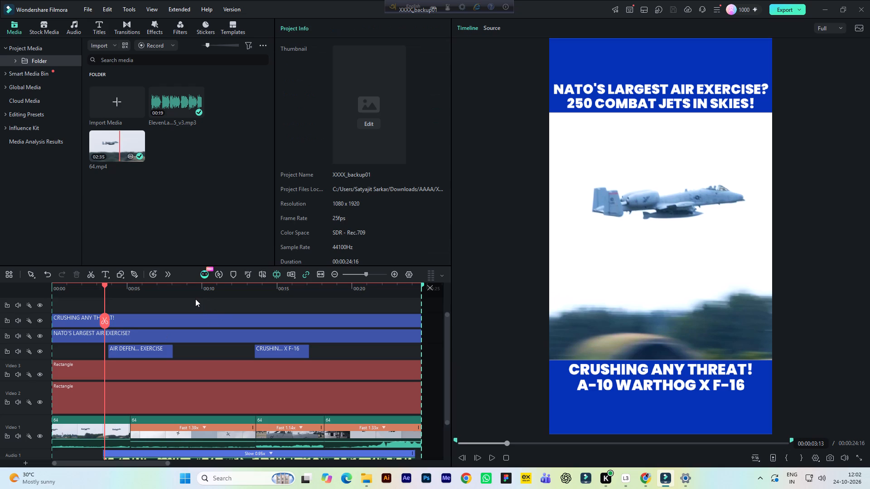
pyautogui.click(85, 292)
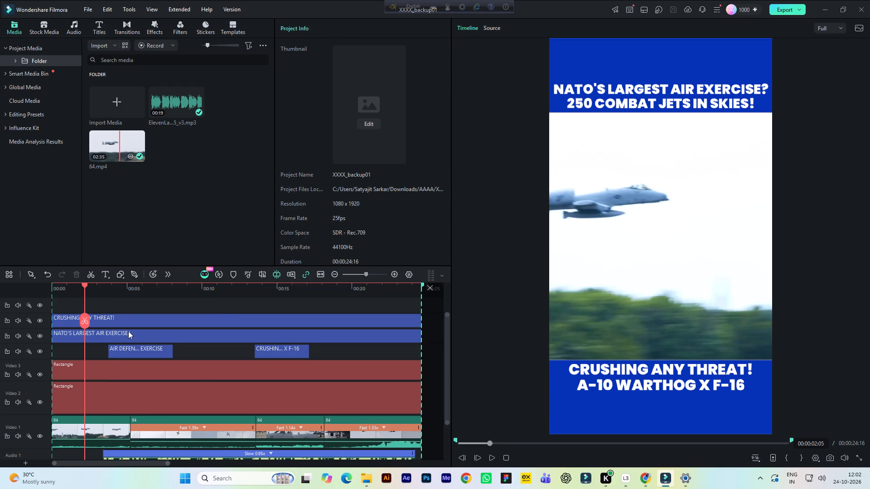
pyautogui.hotkey('ctrl', 's')
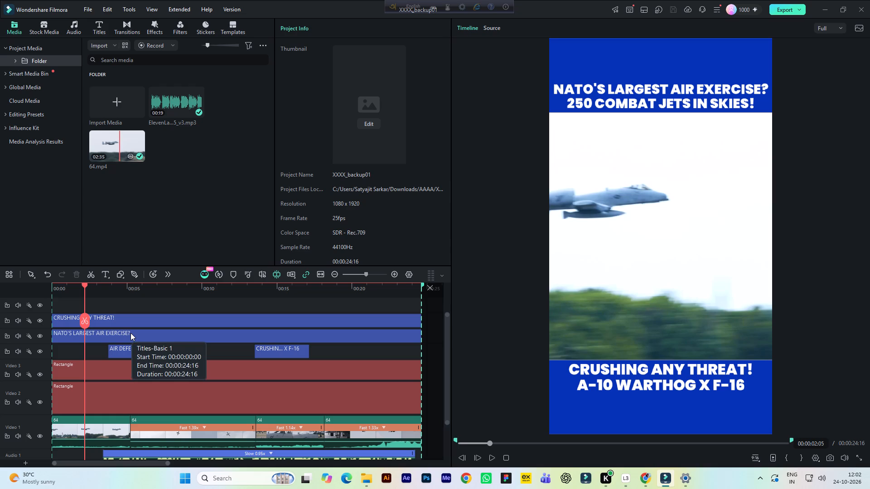
pyautogui.scroll(-1, 118, 345)
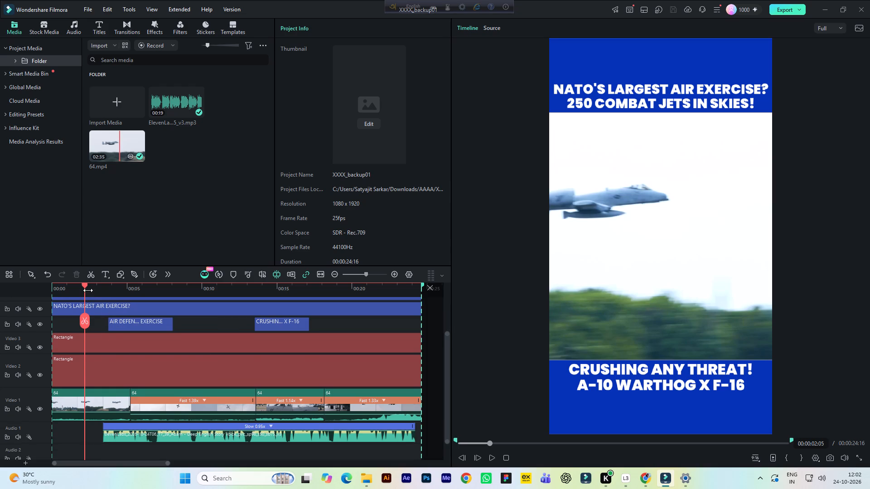